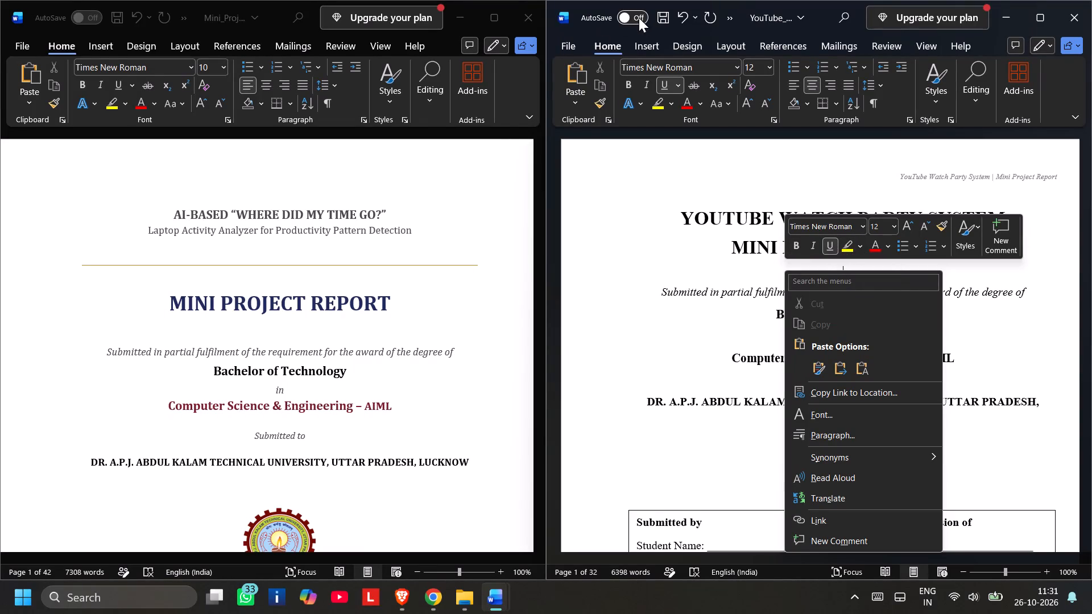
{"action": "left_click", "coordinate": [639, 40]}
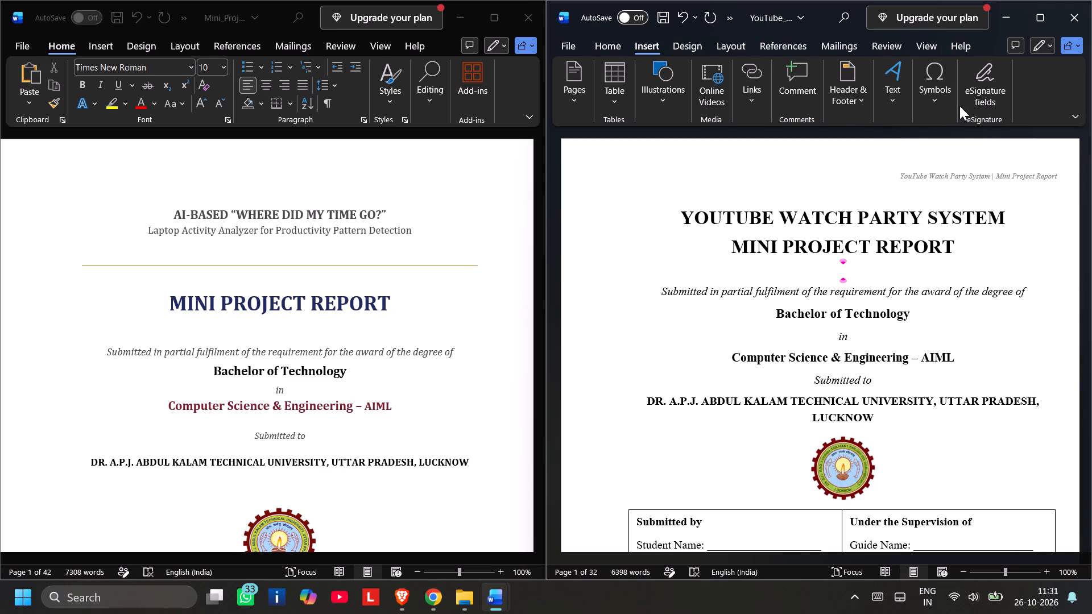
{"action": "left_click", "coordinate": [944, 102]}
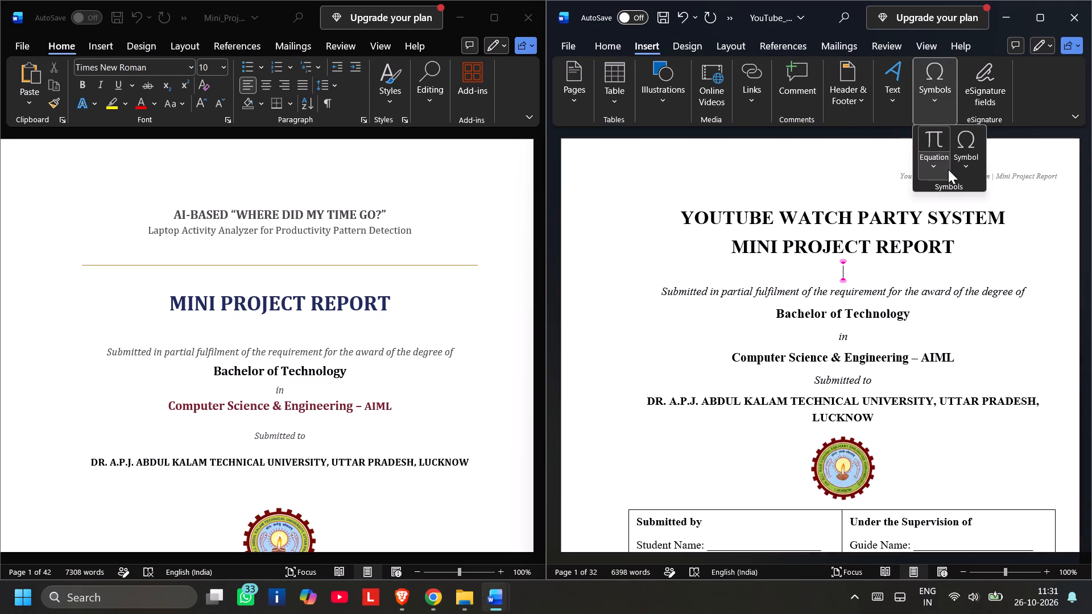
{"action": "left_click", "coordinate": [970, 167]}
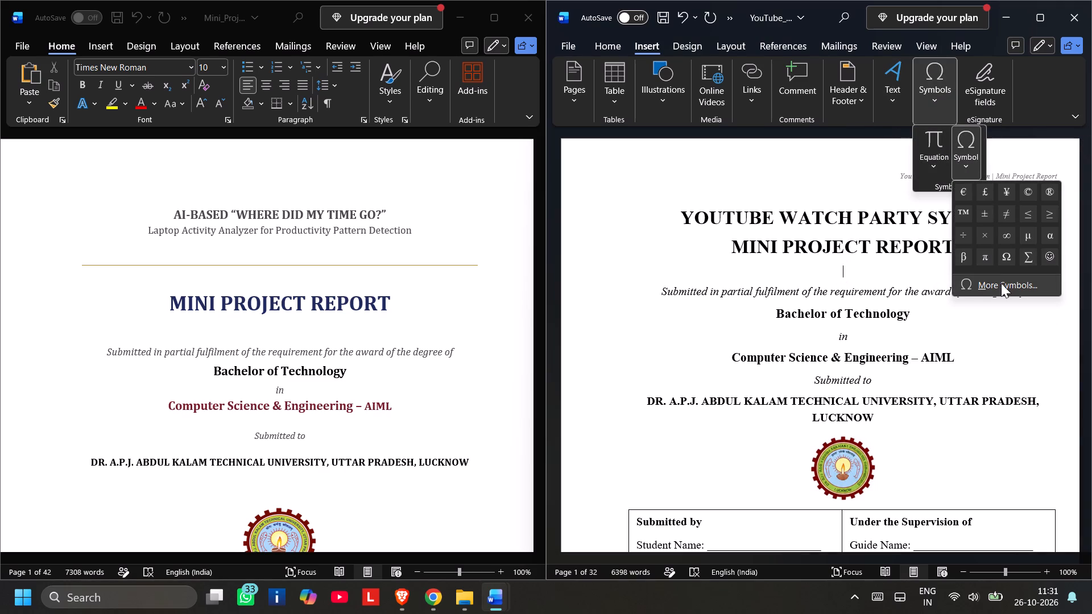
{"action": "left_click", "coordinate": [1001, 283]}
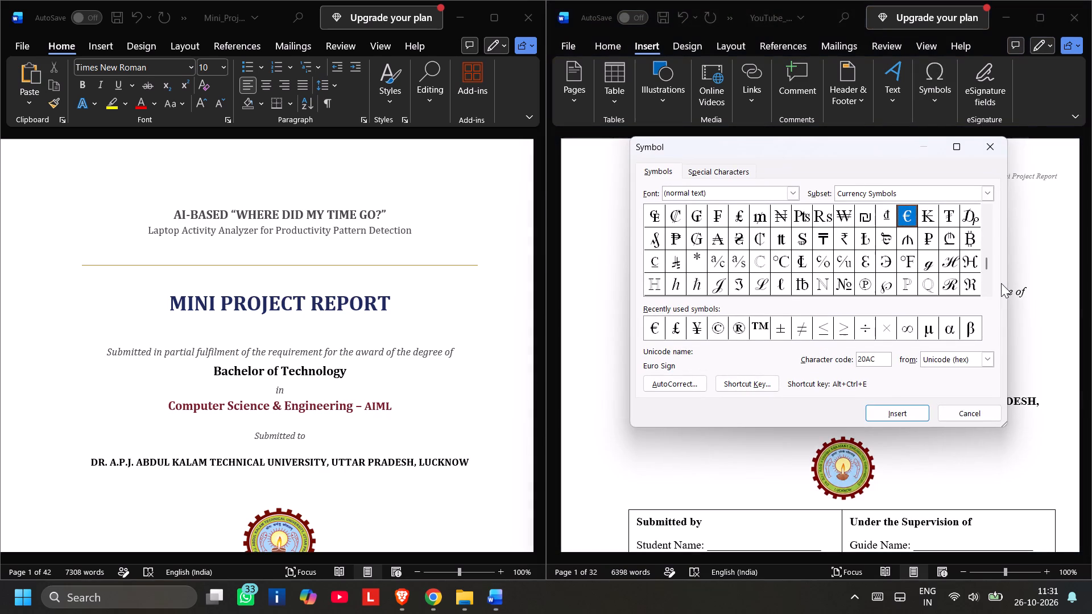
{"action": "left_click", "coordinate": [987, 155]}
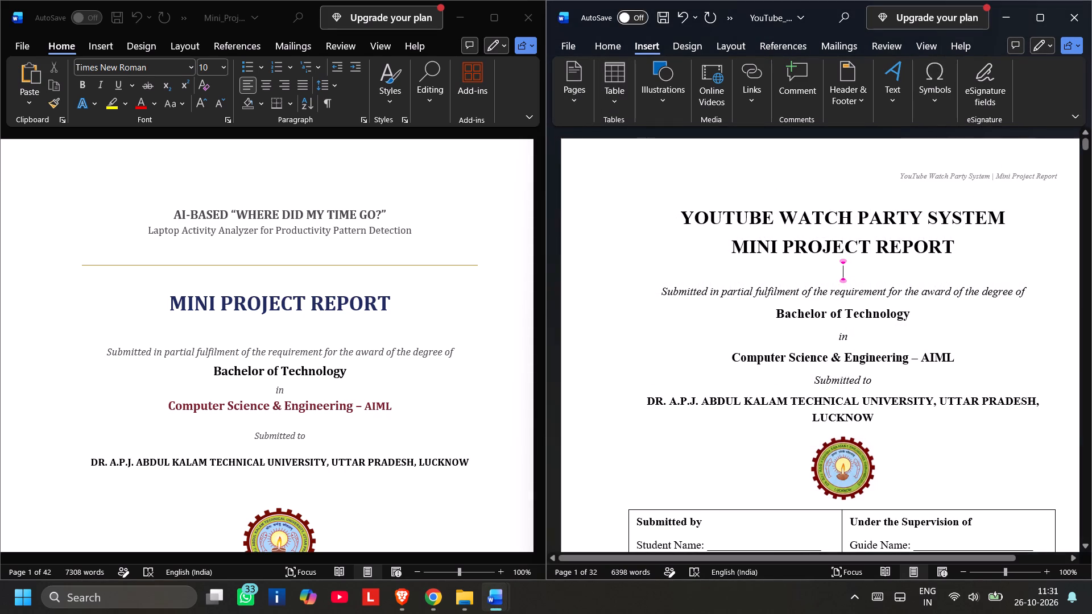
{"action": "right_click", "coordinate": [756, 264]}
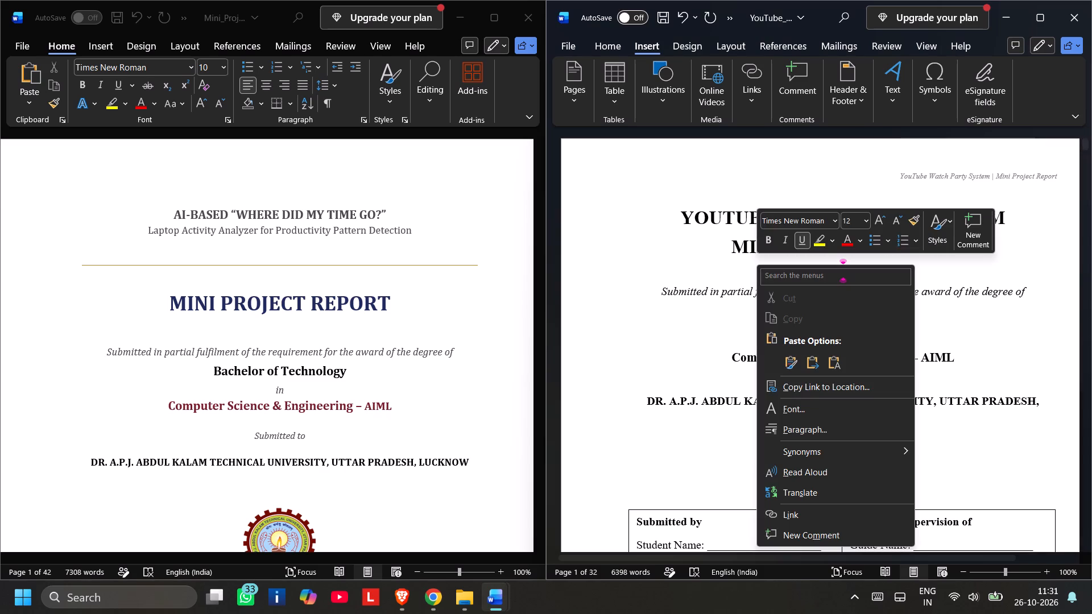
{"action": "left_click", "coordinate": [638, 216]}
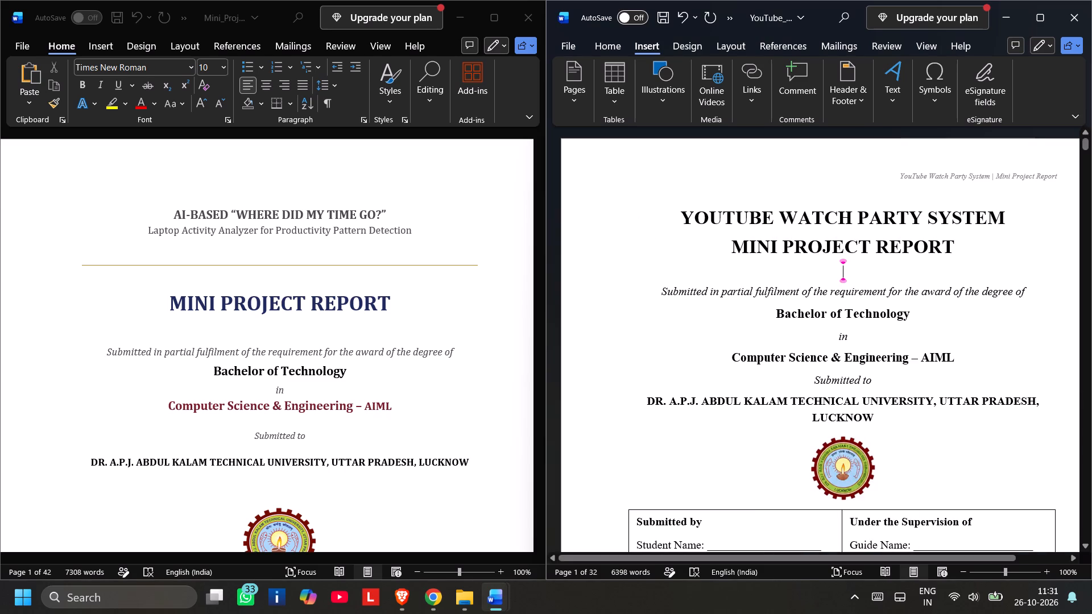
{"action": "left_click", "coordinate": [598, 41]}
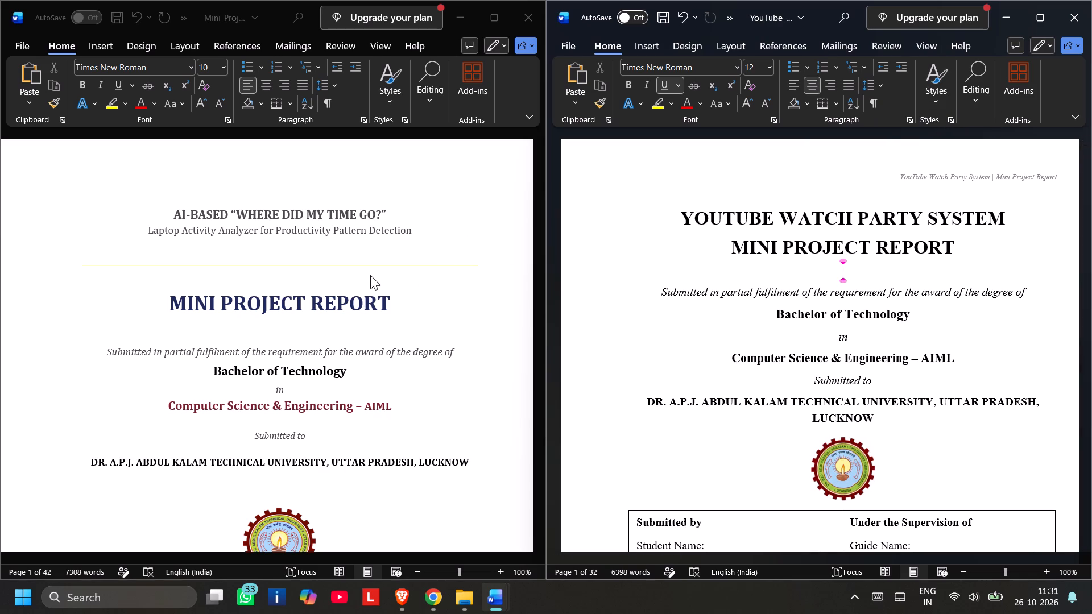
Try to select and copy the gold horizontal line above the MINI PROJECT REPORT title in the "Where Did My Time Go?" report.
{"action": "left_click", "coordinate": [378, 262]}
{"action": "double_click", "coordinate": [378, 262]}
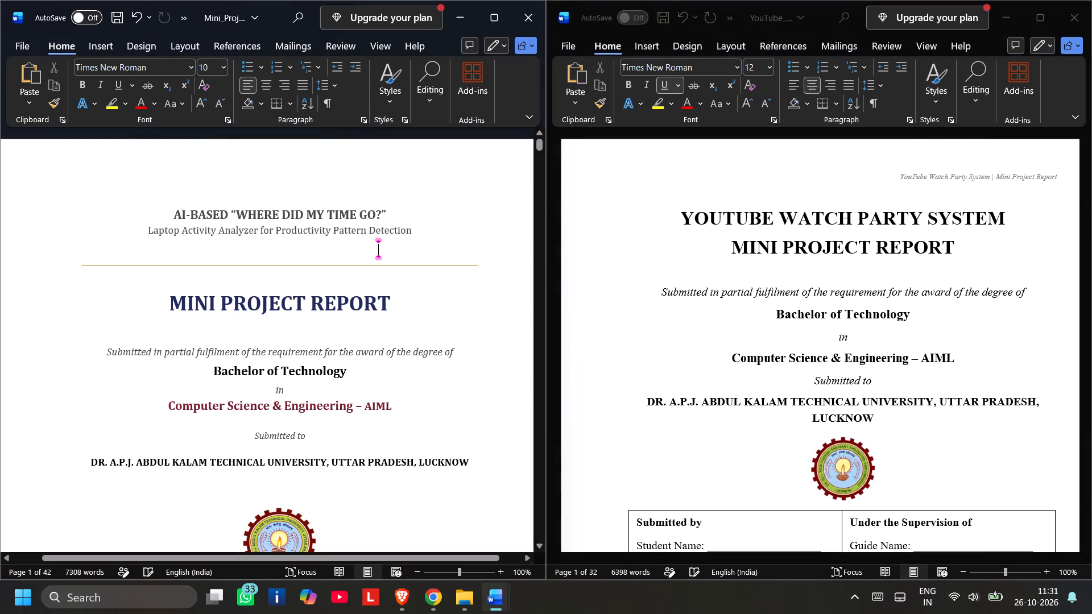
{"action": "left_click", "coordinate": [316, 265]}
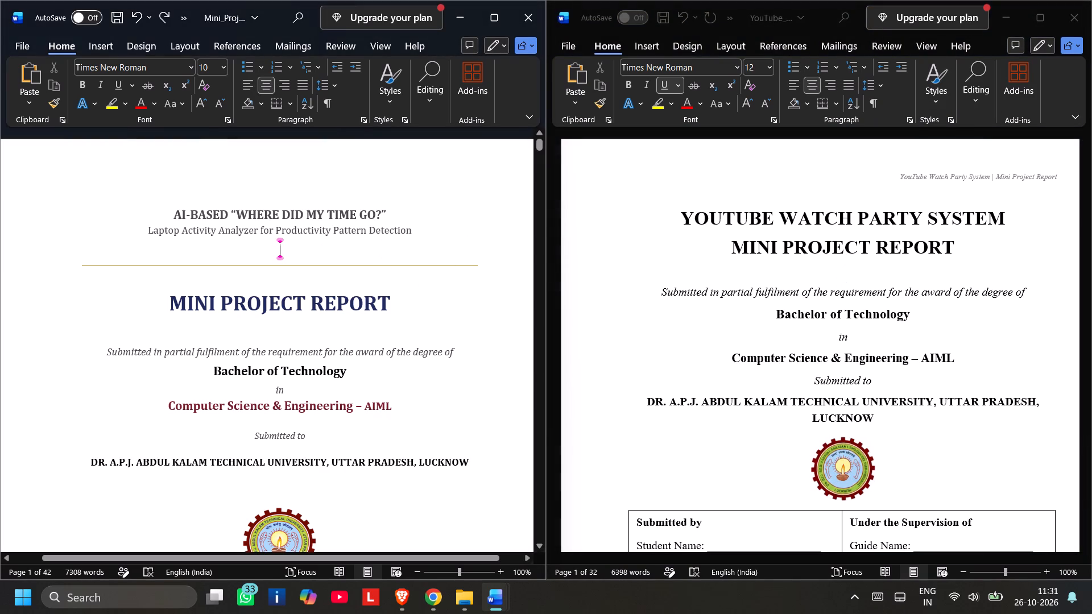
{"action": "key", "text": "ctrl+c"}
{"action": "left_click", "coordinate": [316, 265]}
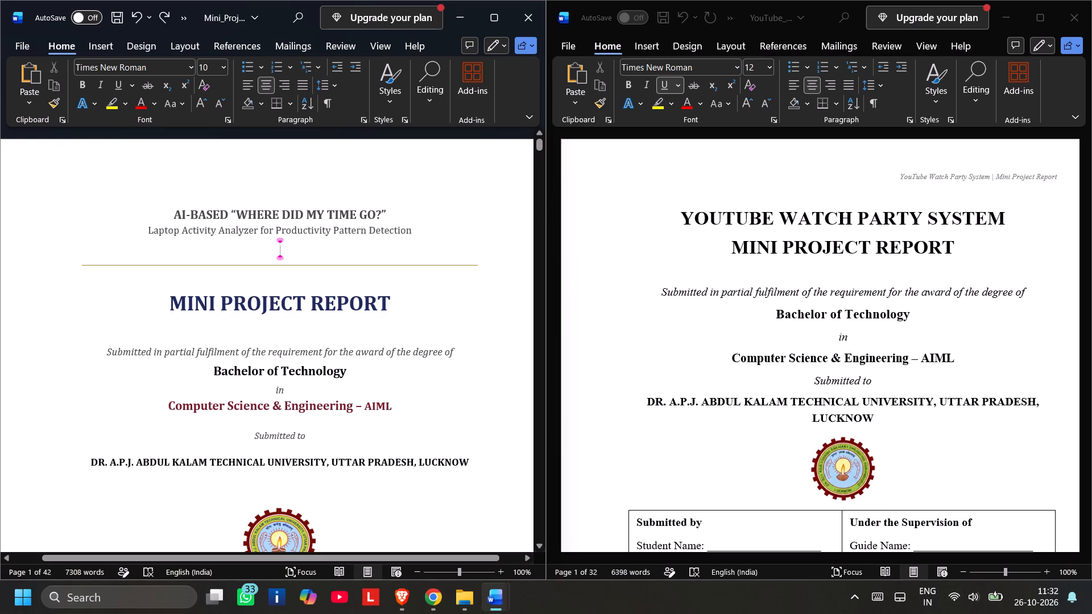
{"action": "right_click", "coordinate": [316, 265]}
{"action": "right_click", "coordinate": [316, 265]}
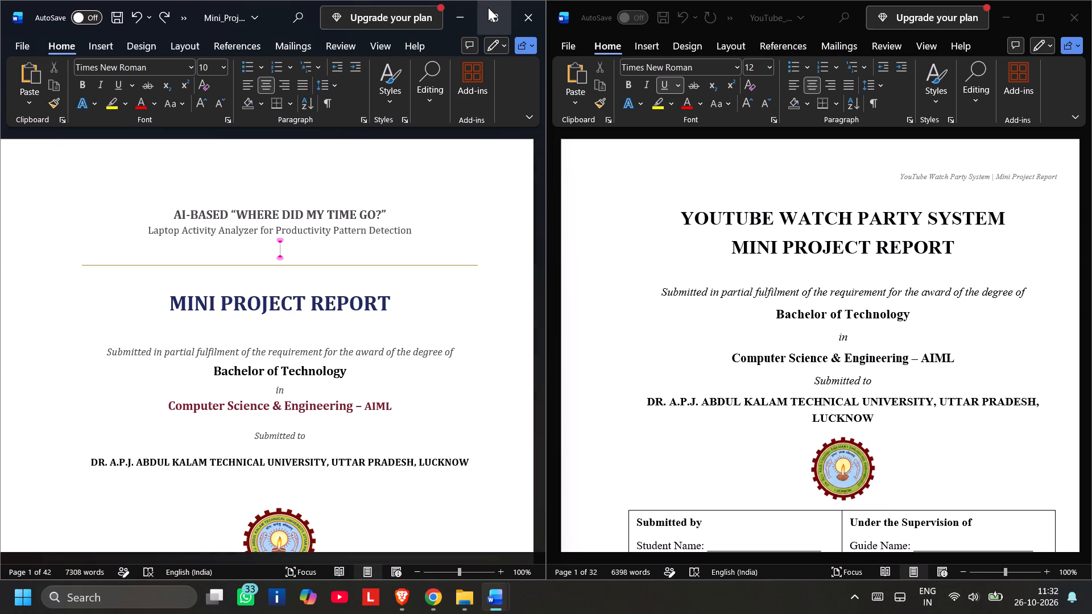
Maximize the window of the "Where Did My Time Go?" report.
{"action": "left_click", "coordinate": [488, 7]}
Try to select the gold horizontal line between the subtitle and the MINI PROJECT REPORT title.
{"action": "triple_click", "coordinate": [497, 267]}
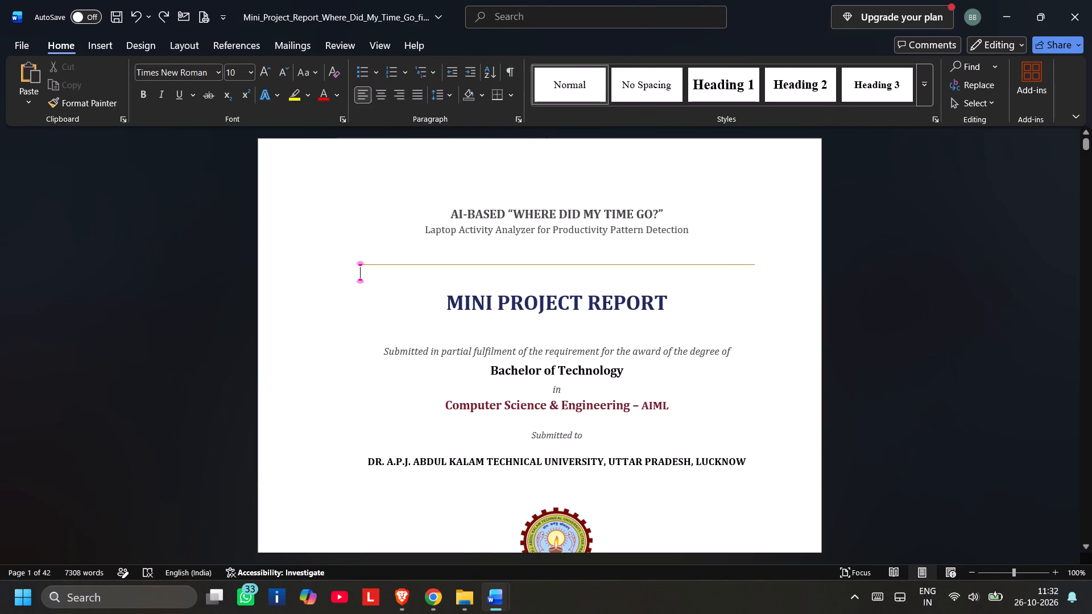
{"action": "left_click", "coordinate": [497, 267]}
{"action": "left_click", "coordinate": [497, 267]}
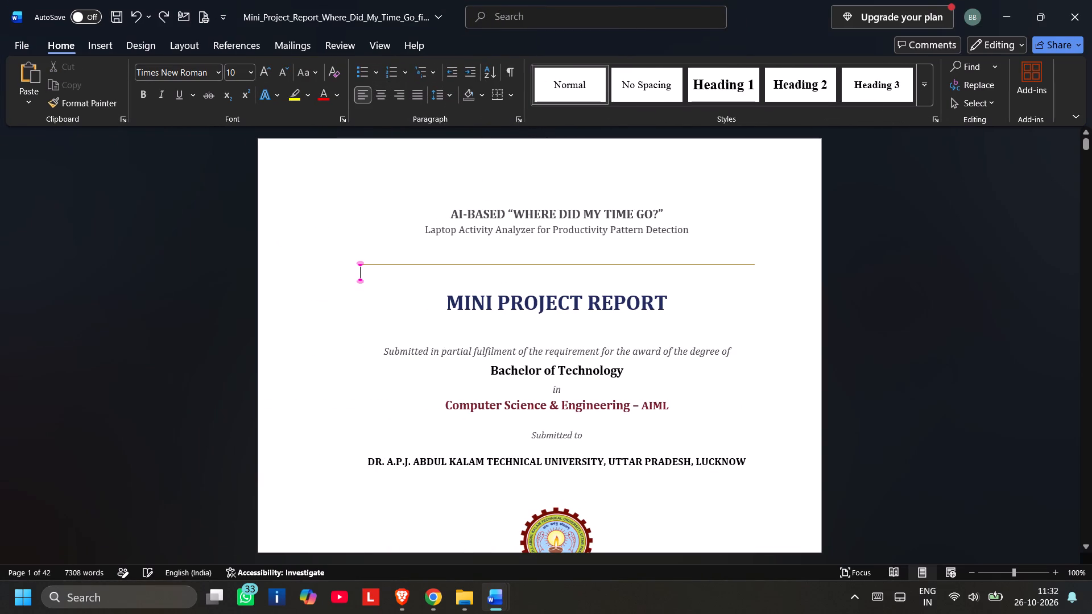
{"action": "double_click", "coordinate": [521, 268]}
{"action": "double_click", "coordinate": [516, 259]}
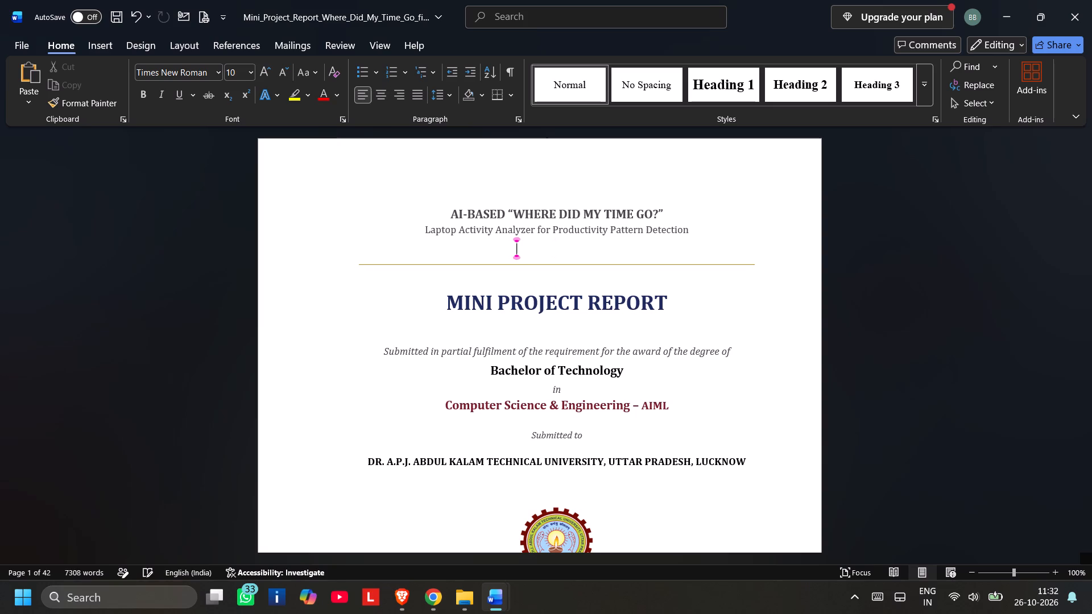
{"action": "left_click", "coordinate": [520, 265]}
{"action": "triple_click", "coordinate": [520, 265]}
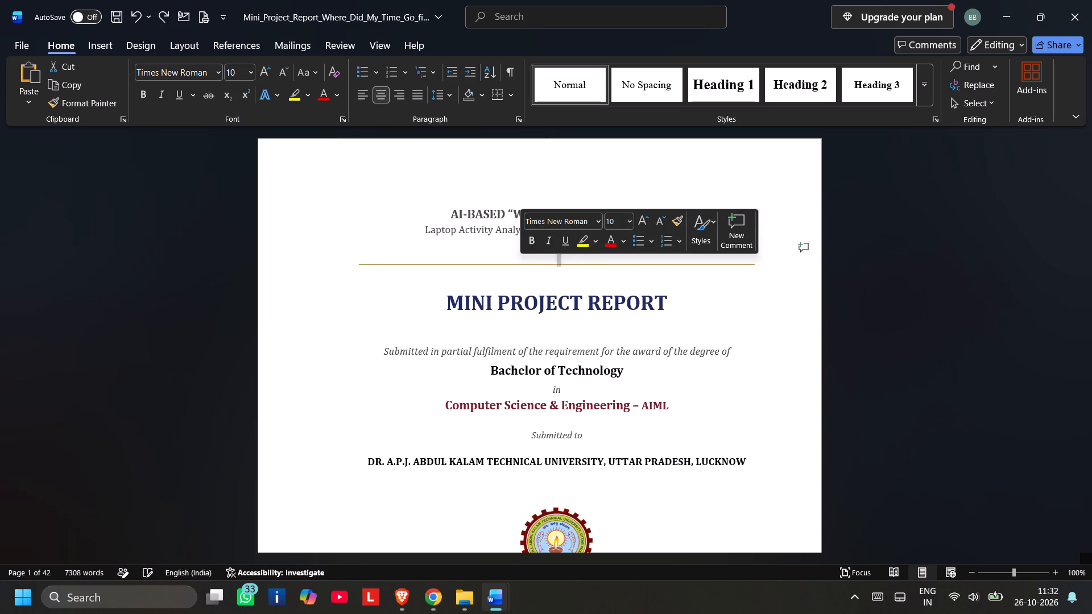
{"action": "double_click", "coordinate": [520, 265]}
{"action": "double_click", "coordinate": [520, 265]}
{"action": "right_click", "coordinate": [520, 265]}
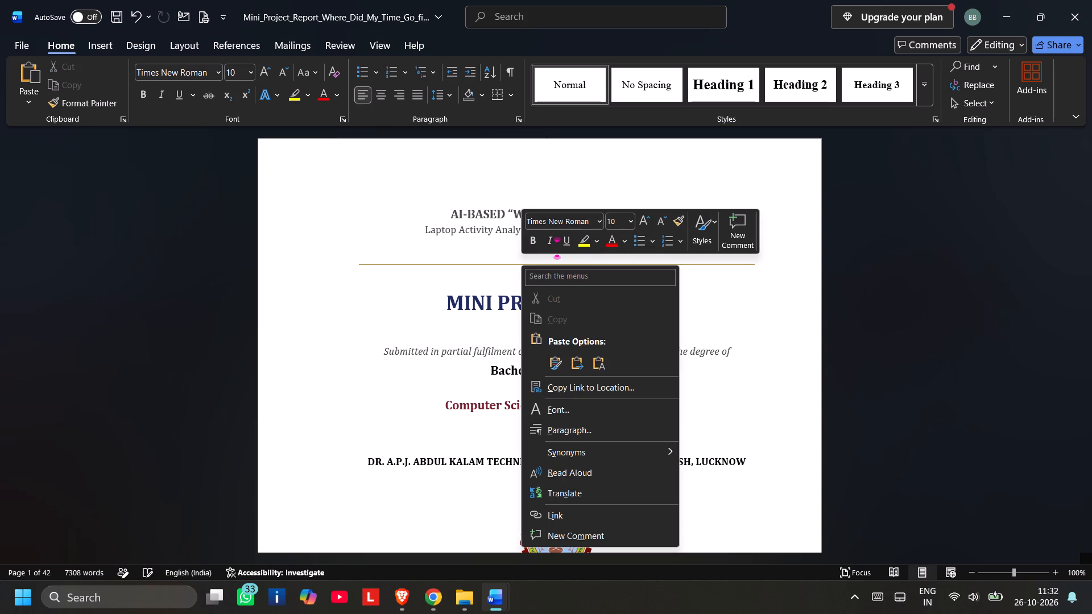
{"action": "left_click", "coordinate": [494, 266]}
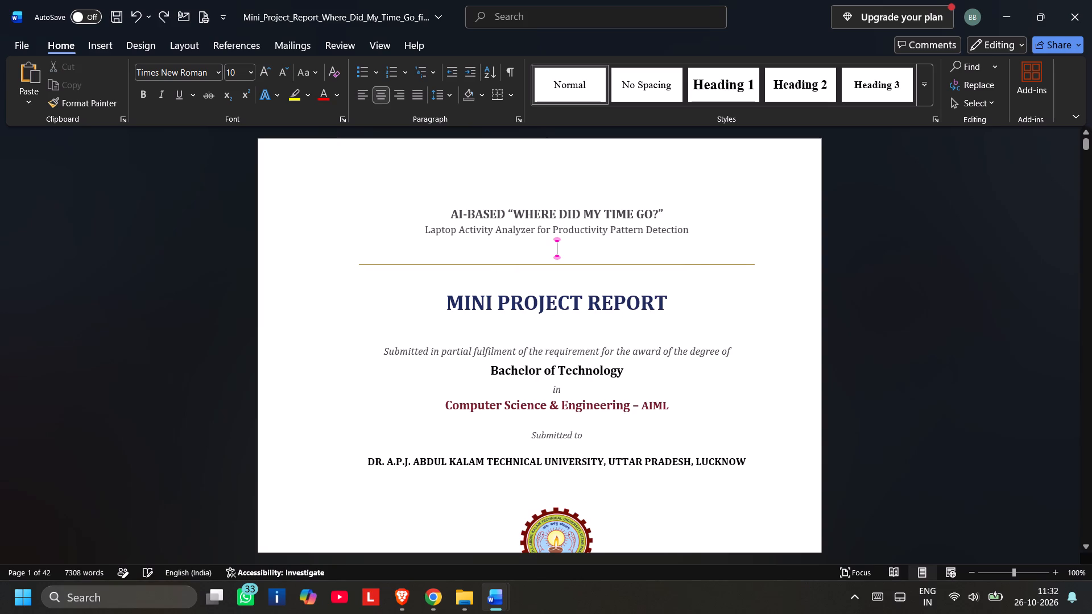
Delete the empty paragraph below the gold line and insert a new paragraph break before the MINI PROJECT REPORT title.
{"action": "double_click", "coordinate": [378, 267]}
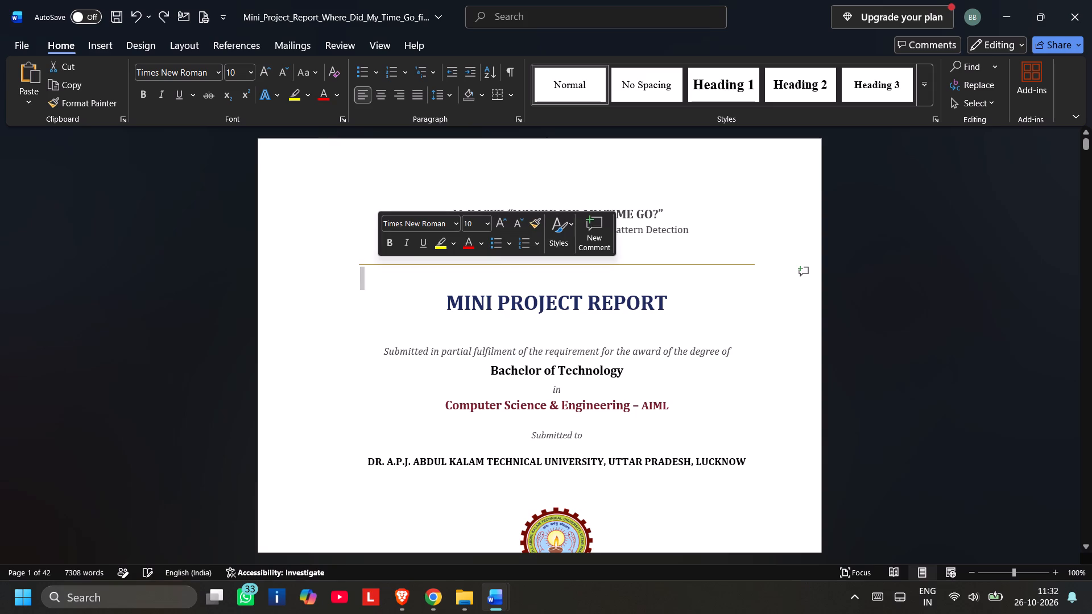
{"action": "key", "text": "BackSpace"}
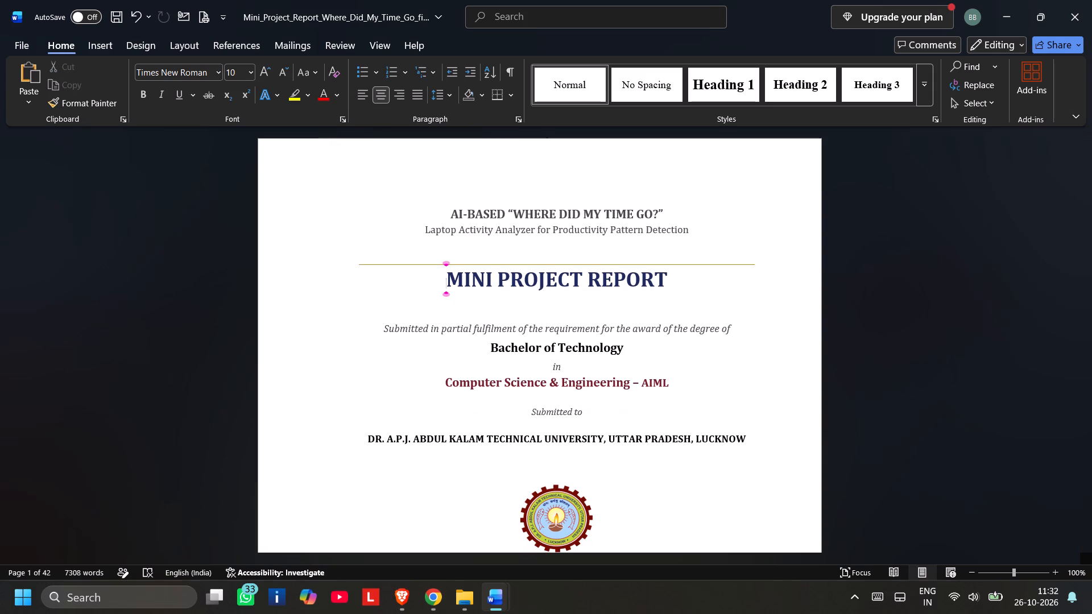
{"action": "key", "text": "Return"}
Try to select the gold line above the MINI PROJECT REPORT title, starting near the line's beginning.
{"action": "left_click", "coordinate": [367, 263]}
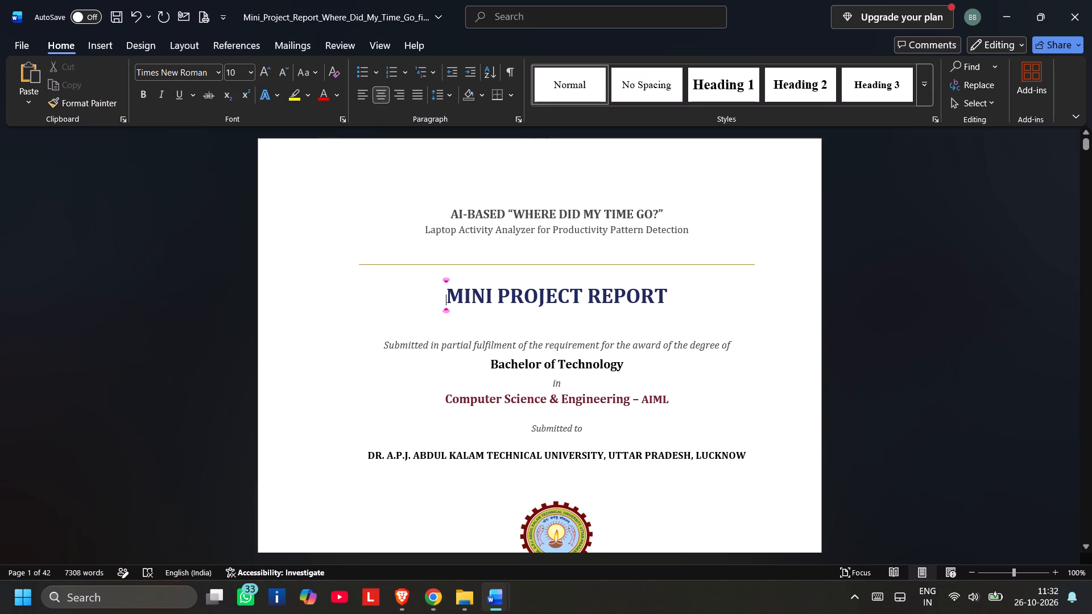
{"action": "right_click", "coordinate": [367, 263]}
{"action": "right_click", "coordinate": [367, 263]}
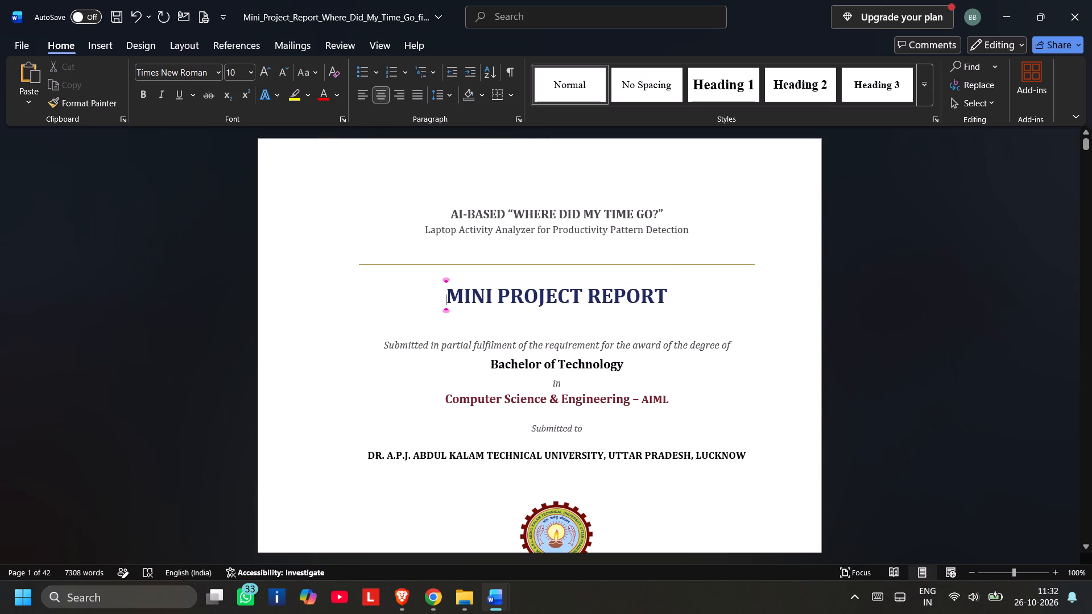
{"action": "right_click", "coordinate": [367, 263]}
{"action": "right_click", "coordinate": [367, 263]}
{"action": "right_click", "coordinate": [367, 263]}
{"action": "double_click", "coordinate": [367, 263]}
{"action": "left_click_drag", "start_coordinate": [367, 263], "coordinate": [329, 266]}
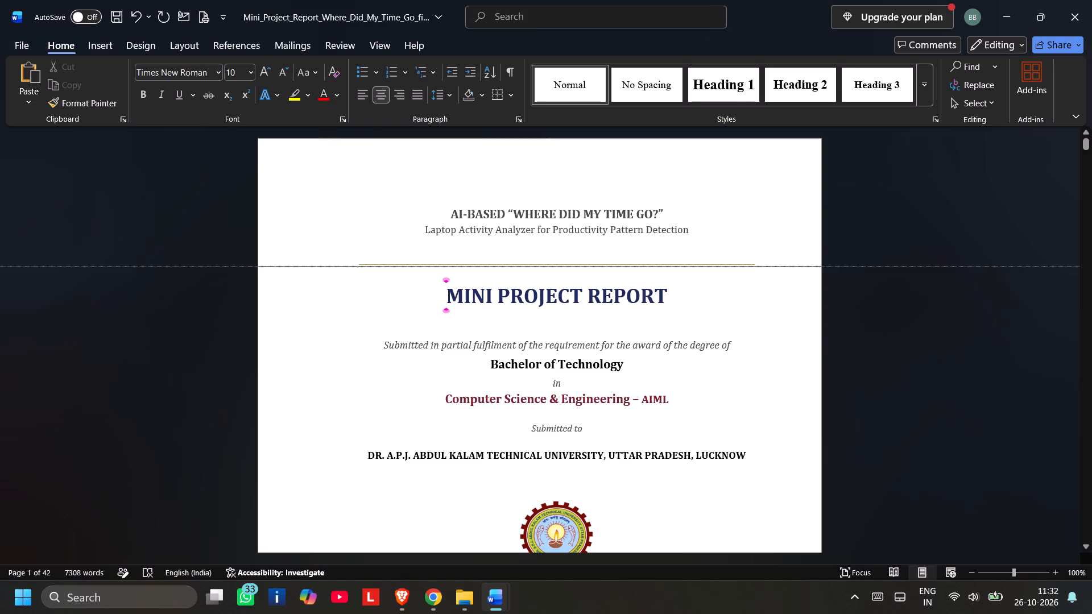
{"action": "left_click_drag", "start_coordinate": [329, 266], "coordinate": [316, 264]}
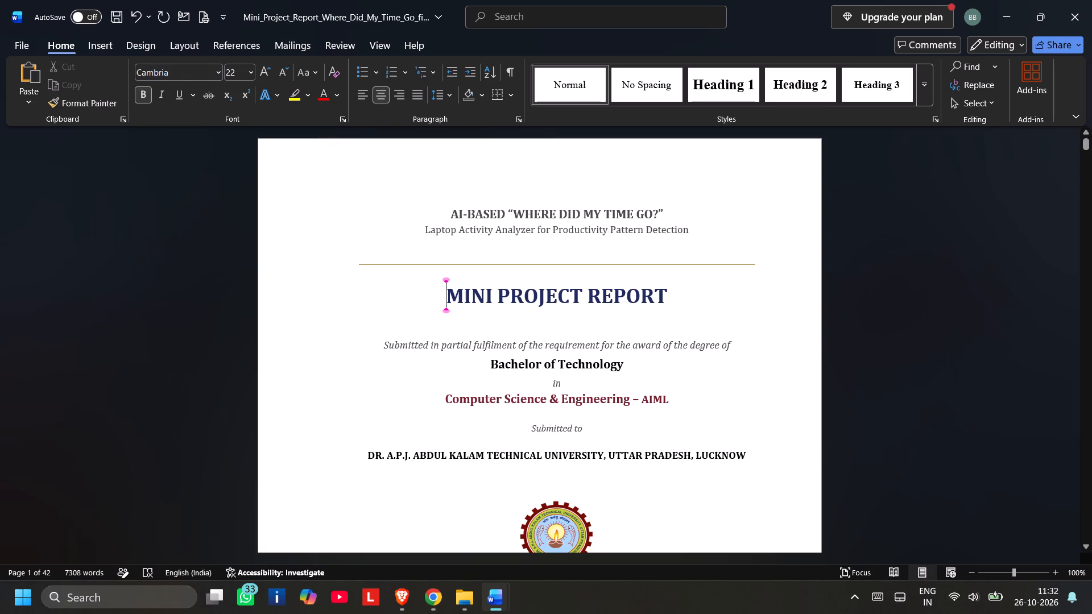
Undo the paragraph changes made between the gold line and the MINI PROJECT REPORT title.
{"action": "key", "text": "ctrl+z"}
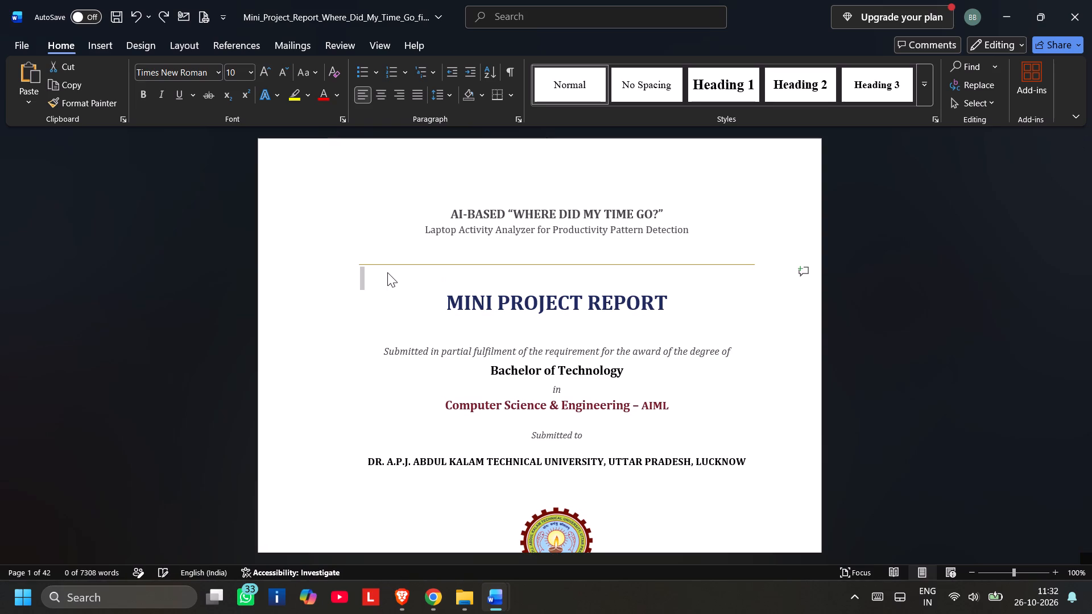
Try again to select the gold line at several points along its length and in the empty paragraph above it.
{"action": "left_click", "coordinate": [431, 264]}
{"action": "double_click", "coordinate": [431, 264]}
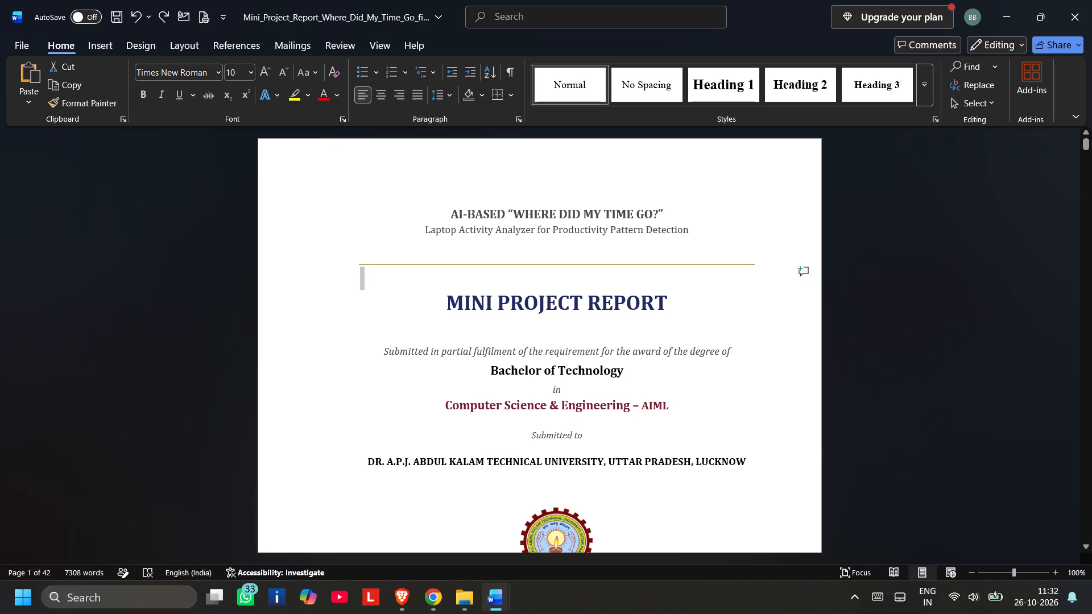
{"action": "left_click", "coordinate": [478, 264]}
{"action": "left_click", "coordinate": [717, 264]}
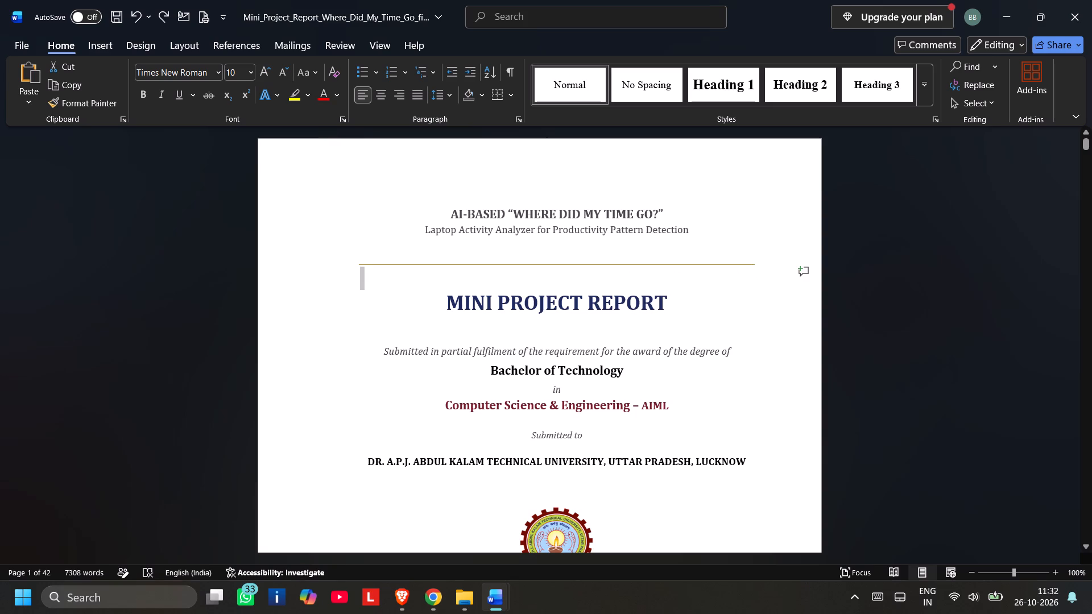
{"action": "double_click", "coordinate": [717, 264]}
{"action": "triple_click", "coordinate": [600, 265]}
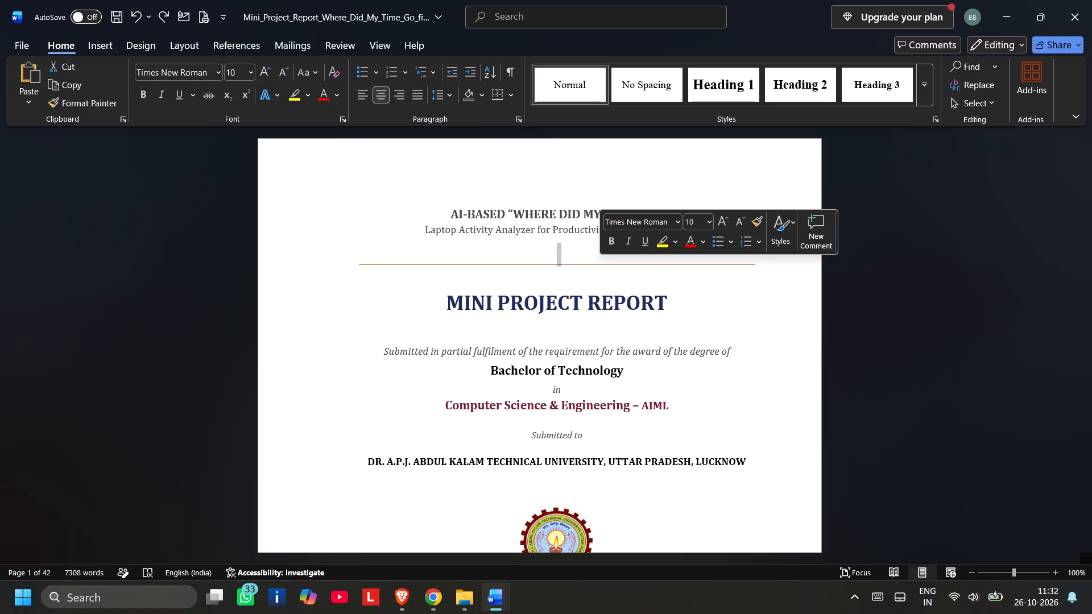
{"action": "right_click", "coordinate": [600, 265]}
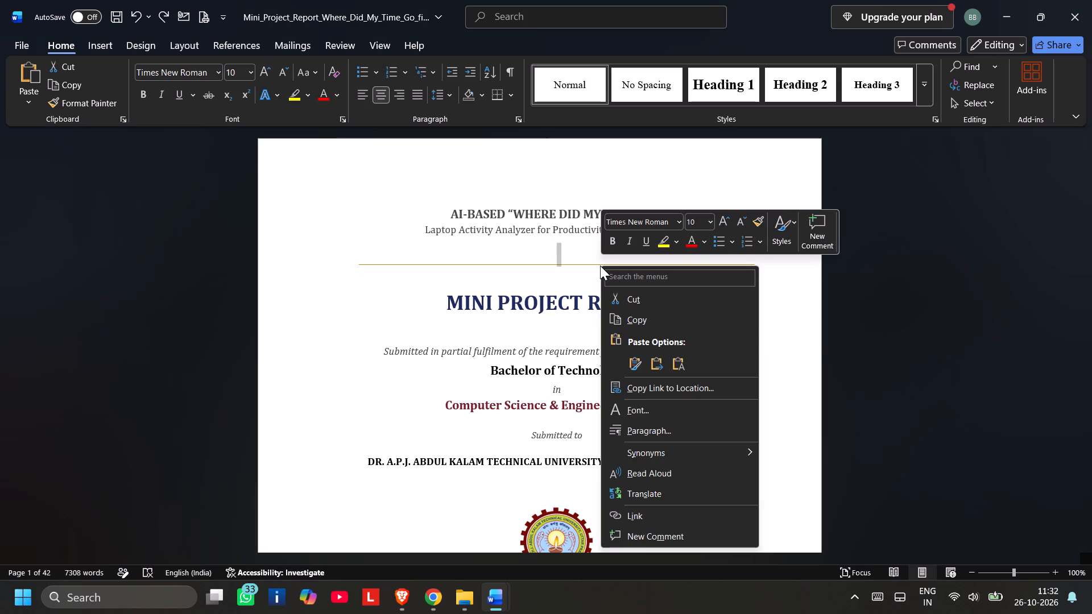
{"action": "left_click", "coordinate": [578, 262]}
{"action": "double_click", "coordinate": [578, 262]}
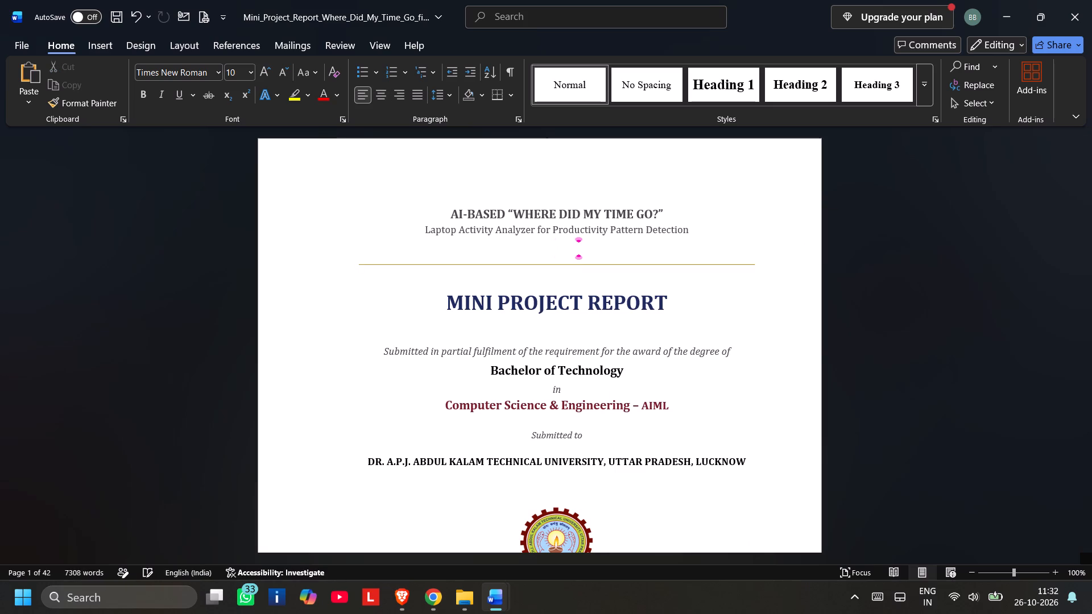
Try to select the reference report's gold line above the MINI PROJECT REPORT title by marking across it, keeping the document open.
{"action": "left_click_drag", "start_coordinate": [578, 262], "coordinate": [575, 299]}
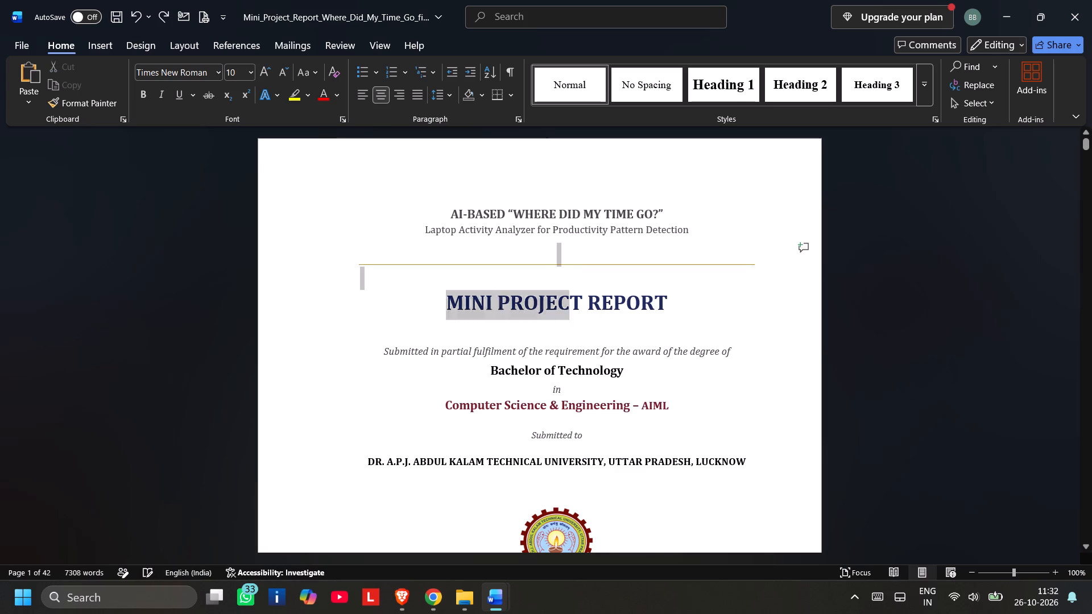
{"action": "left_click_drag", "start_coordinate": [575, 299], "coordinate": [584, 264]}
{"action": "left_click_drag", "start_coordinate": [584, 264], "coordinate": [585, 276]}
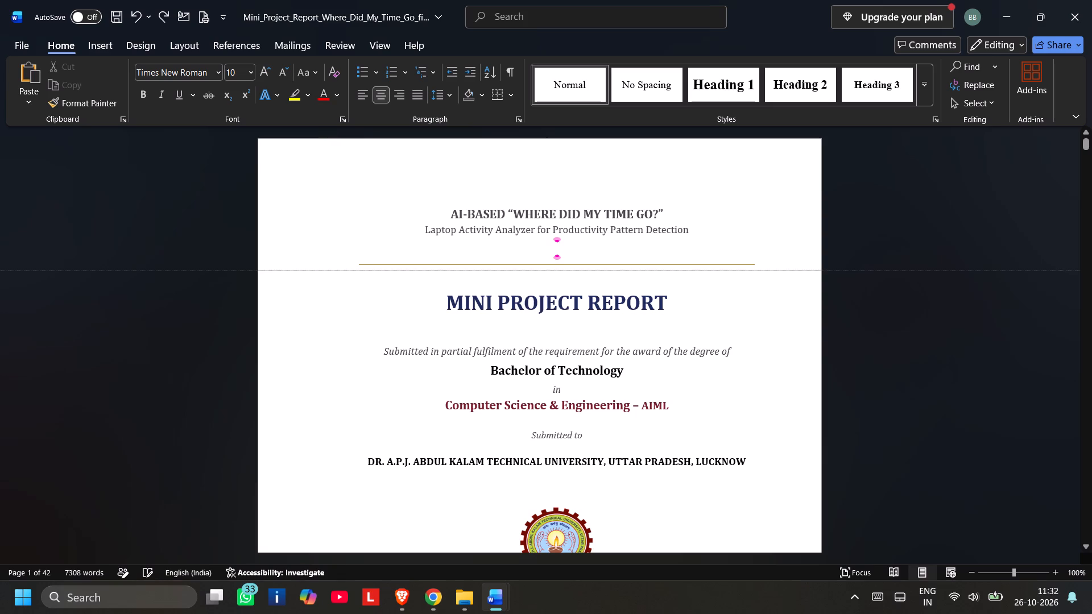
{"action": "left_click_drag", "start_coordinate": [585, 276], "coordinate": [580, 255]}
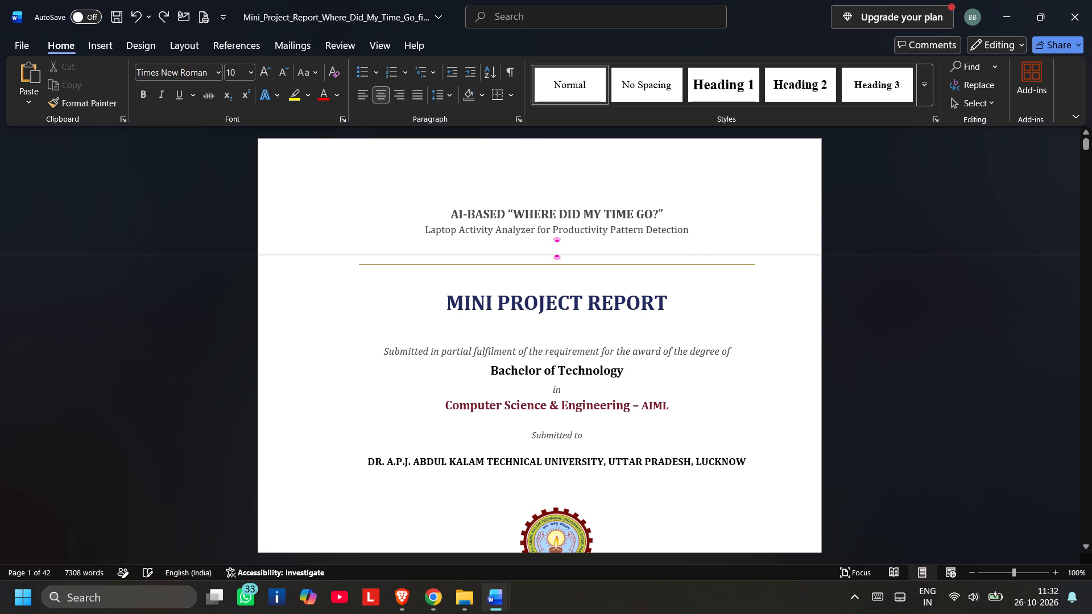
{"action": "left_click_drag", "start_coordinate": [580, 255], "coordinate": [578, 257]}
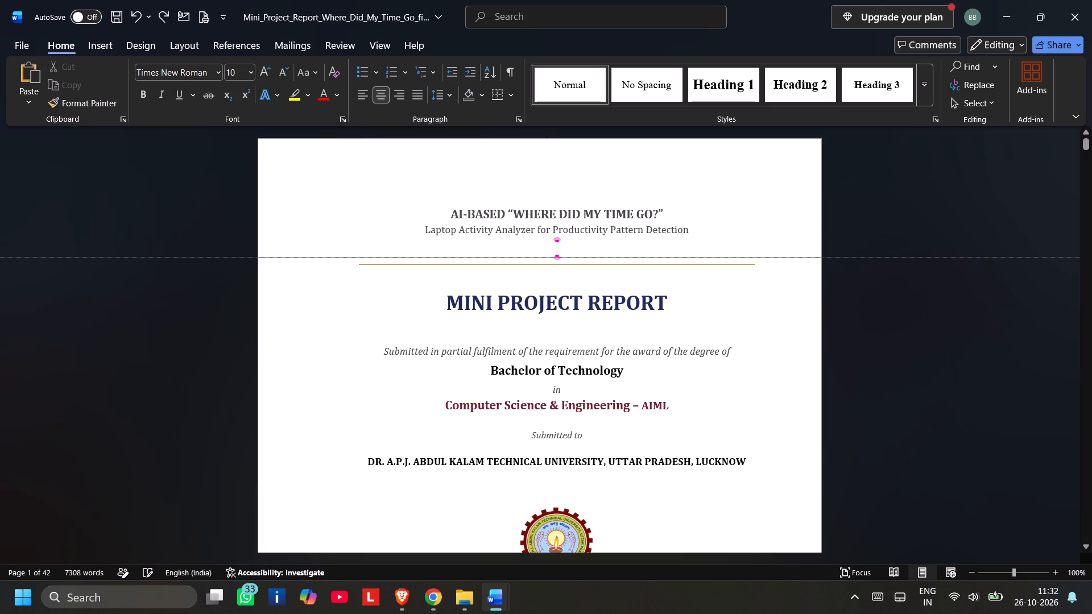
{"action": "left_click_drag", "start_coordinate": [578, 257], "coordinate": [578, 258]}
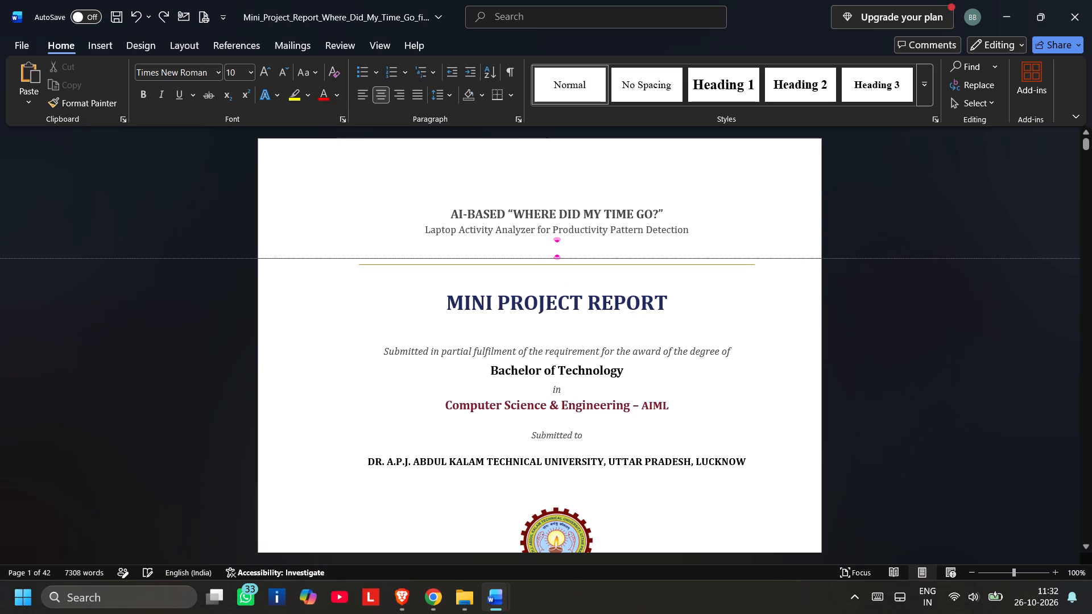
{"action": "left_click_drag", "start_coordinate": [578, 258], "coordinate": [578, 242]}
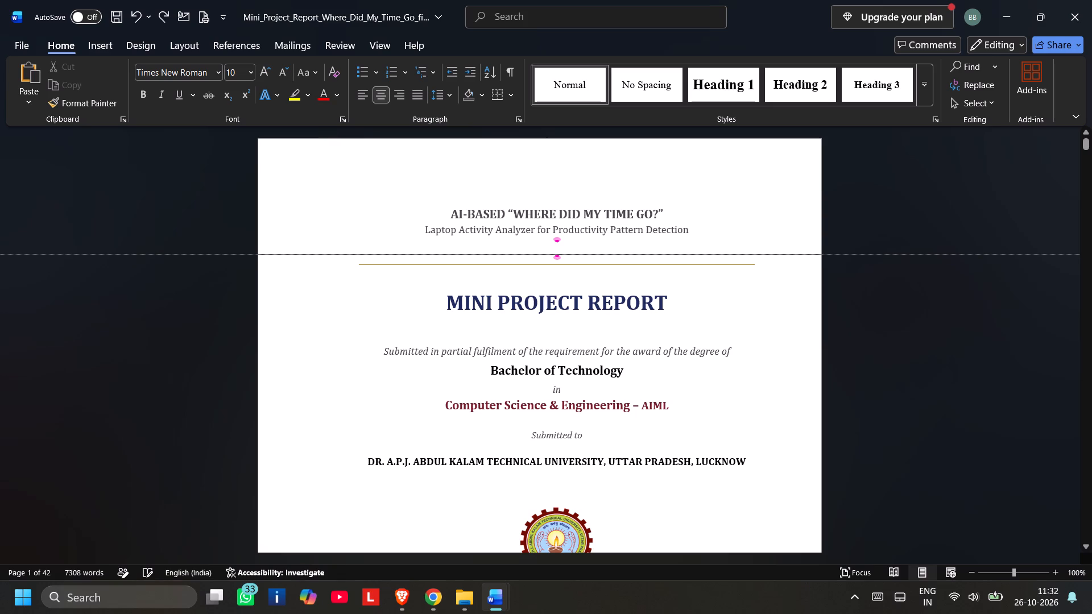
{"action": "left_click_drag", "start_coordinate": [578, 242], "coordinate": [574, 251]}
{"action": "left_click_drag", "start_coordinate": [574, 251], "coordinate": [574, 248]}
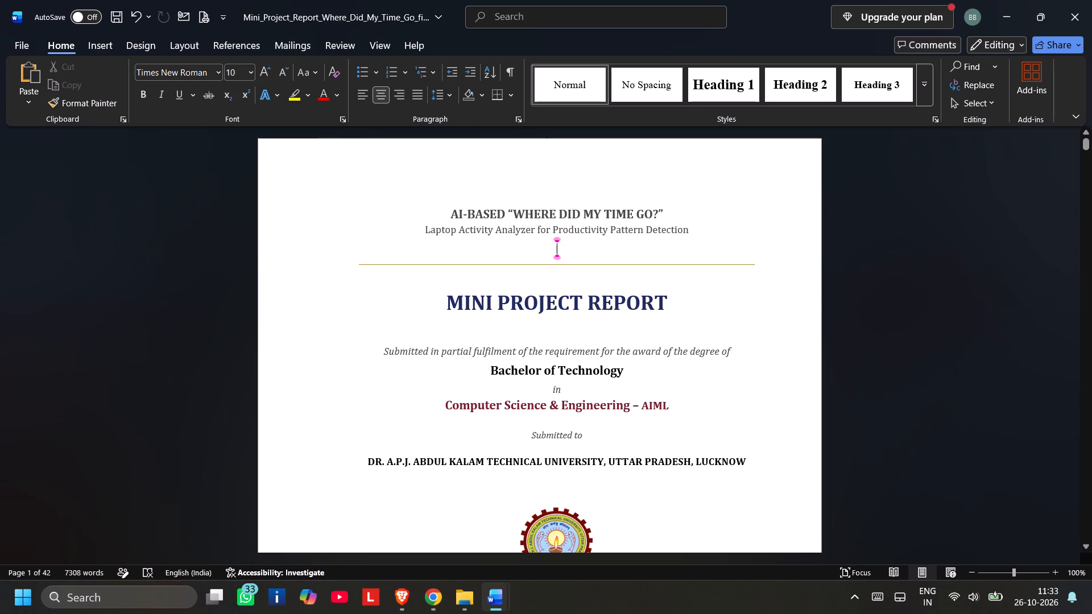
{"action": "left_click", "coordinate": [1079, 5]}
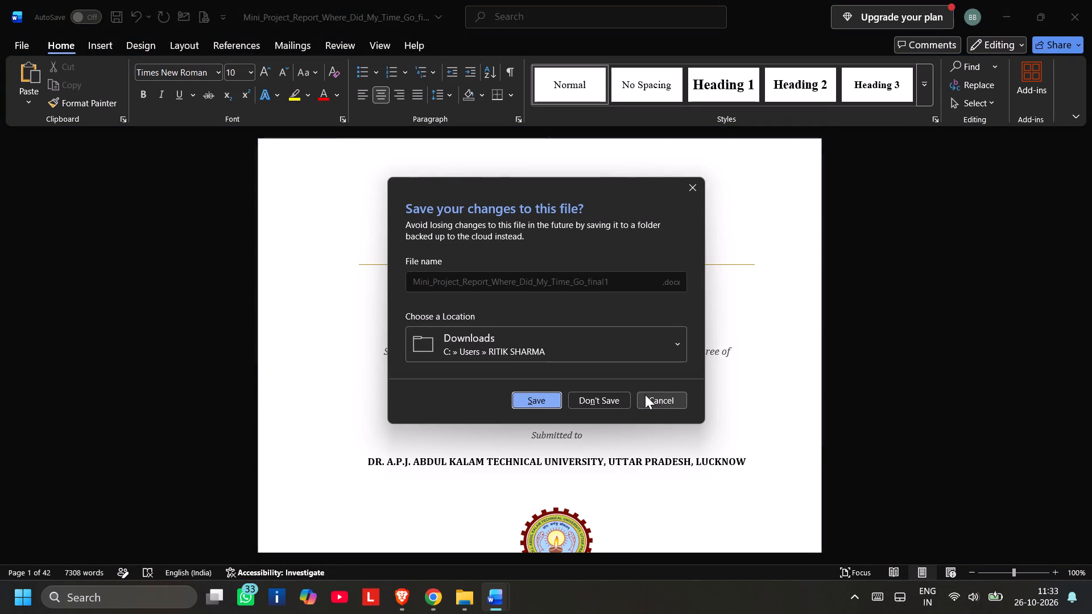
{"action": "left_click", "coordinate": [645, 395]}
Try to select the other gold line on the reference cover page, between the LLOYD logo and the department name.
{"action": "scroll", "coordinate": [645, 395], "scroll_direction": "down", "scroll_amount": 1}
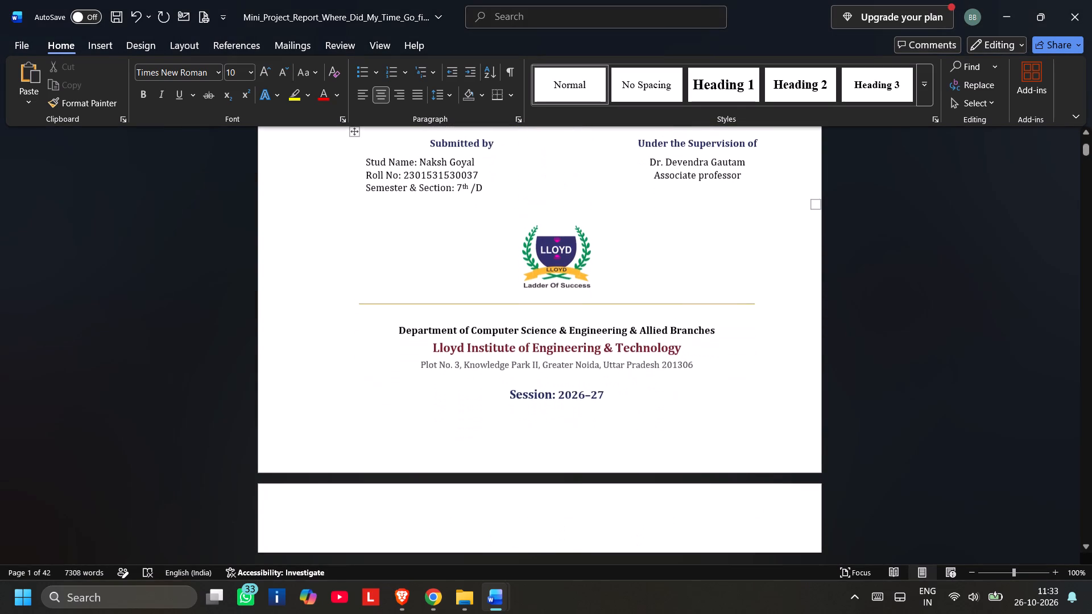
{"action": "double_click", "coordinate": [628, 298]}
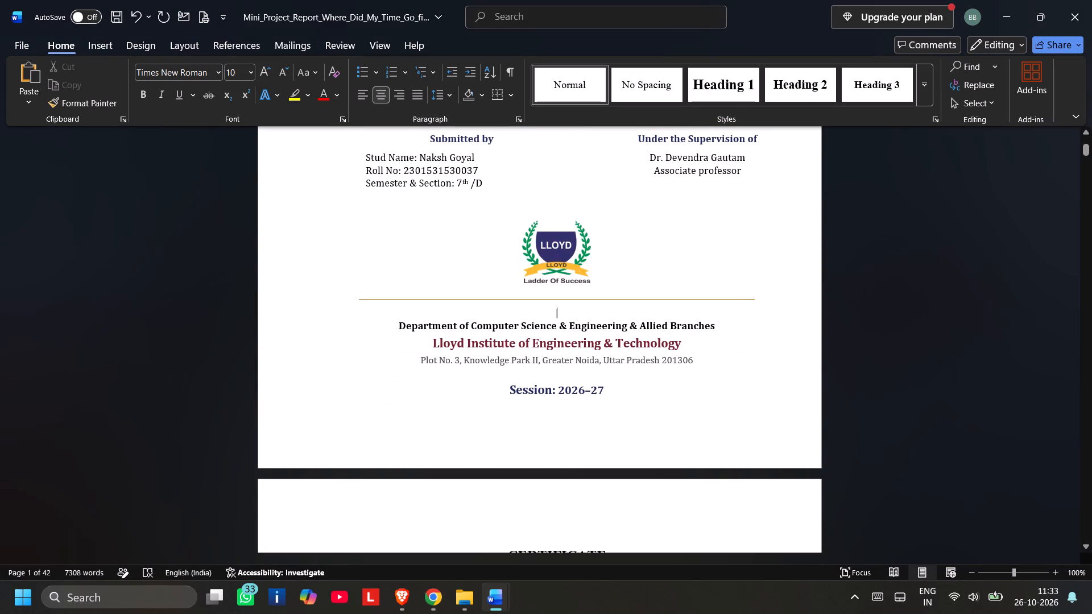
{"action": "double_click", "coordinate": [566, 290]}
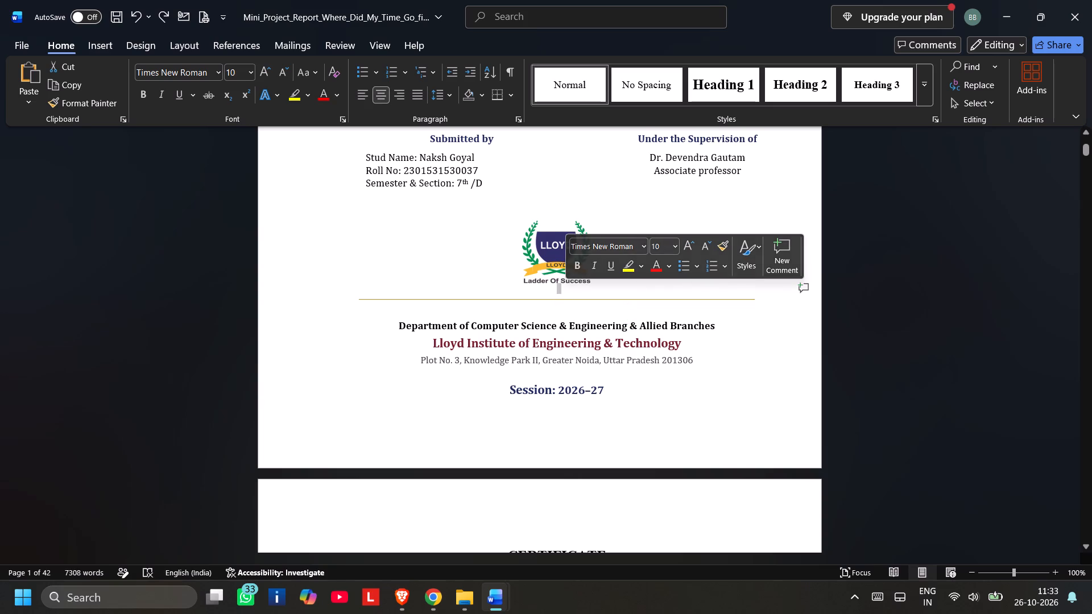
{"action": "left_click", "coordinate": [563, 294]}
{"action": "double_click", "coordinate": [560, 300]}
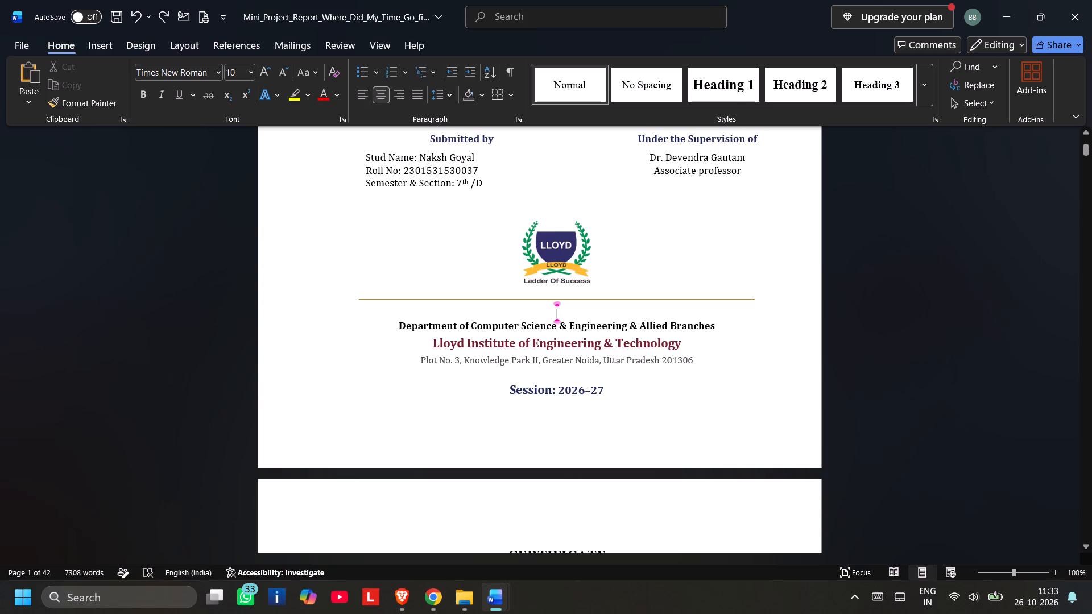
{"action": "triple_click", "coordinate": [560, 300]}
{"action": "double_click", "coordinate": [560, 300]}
{"action": "left_click", "coordinate": [441, 592]}
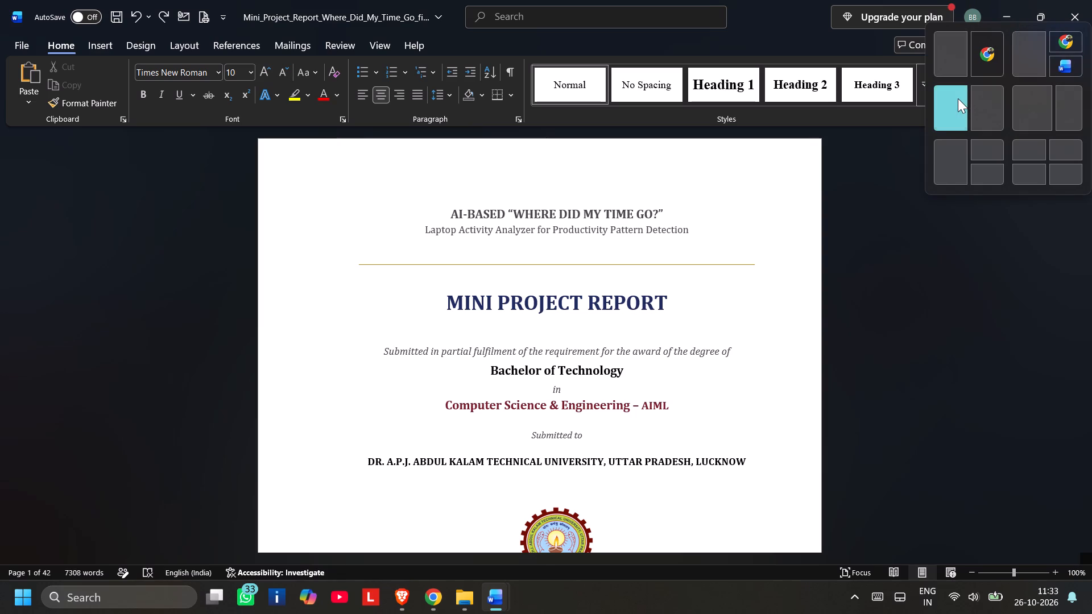
{"action": "left_click", "coordinate": [958, 98]}
{"action": "left_click", "coordinate": [965, 135]}
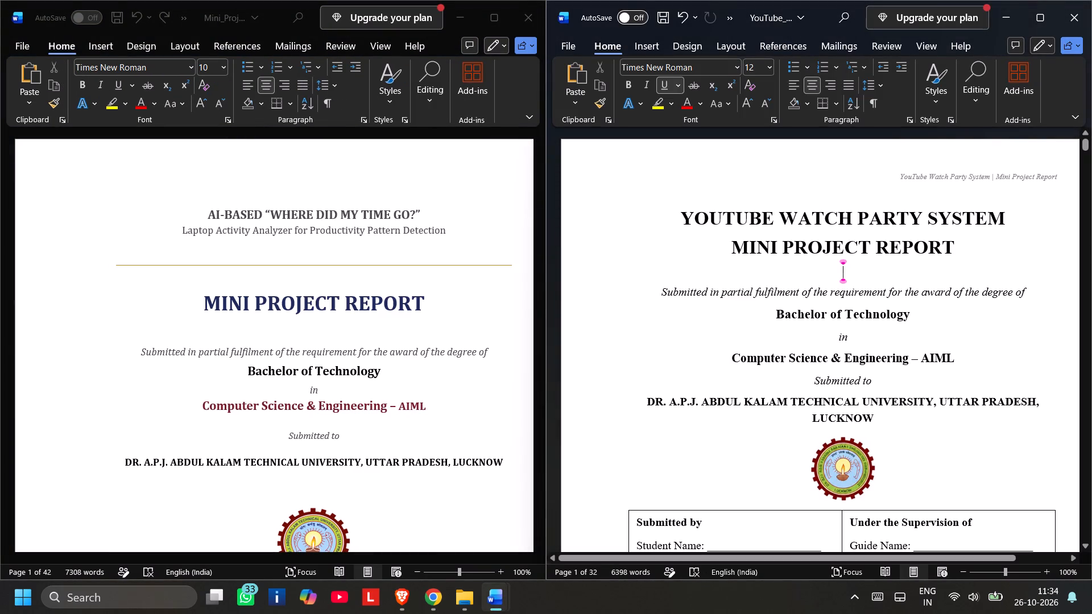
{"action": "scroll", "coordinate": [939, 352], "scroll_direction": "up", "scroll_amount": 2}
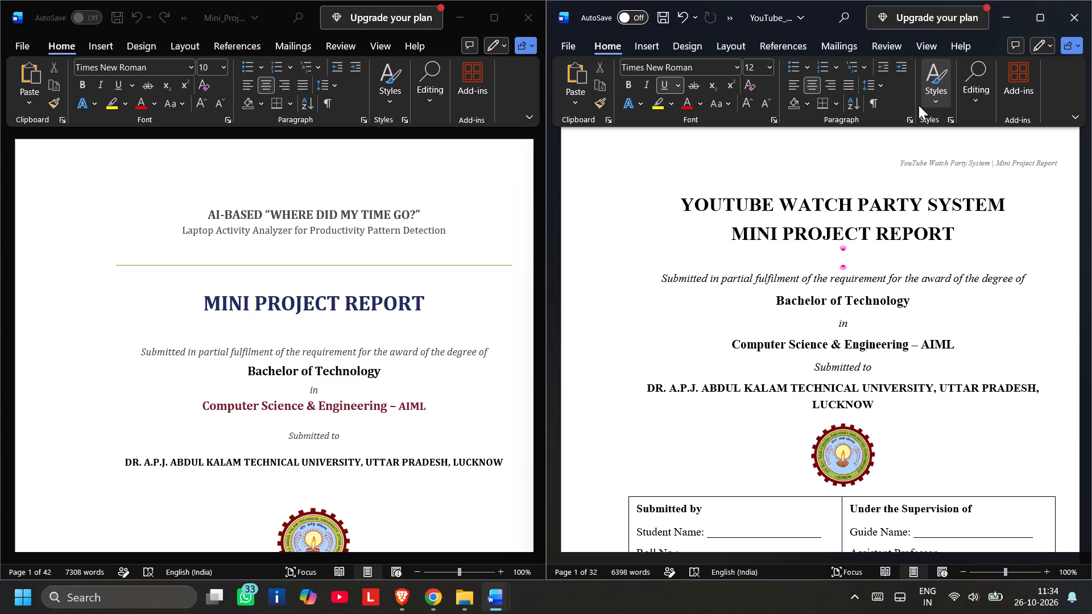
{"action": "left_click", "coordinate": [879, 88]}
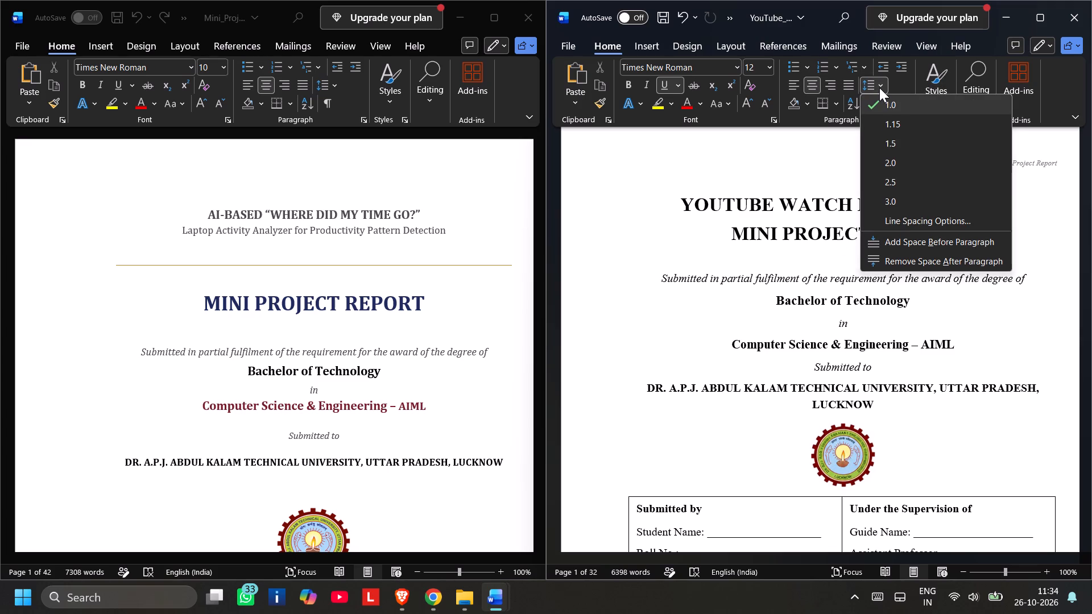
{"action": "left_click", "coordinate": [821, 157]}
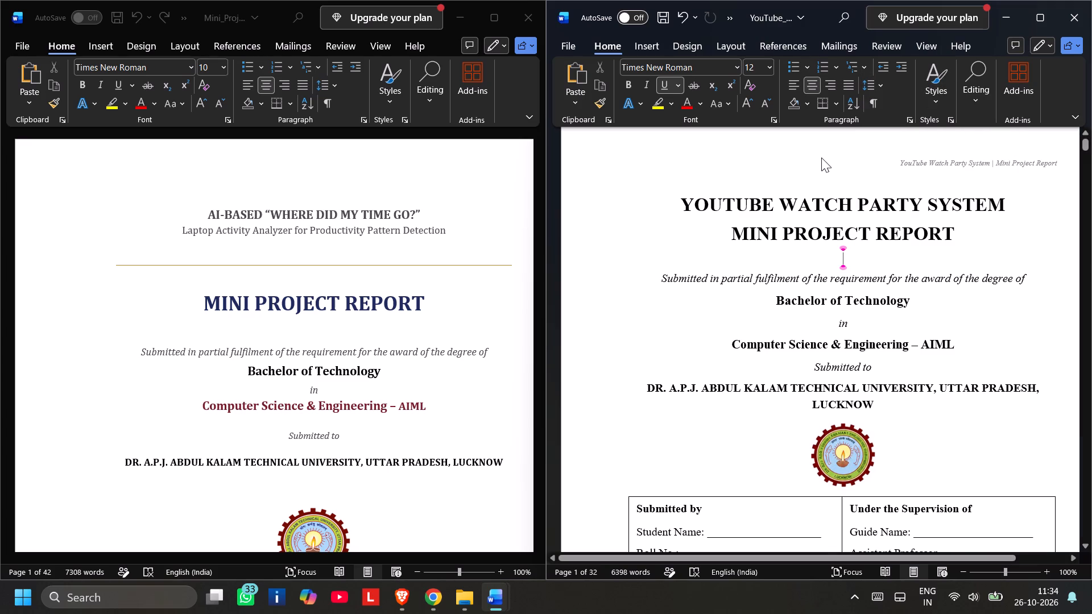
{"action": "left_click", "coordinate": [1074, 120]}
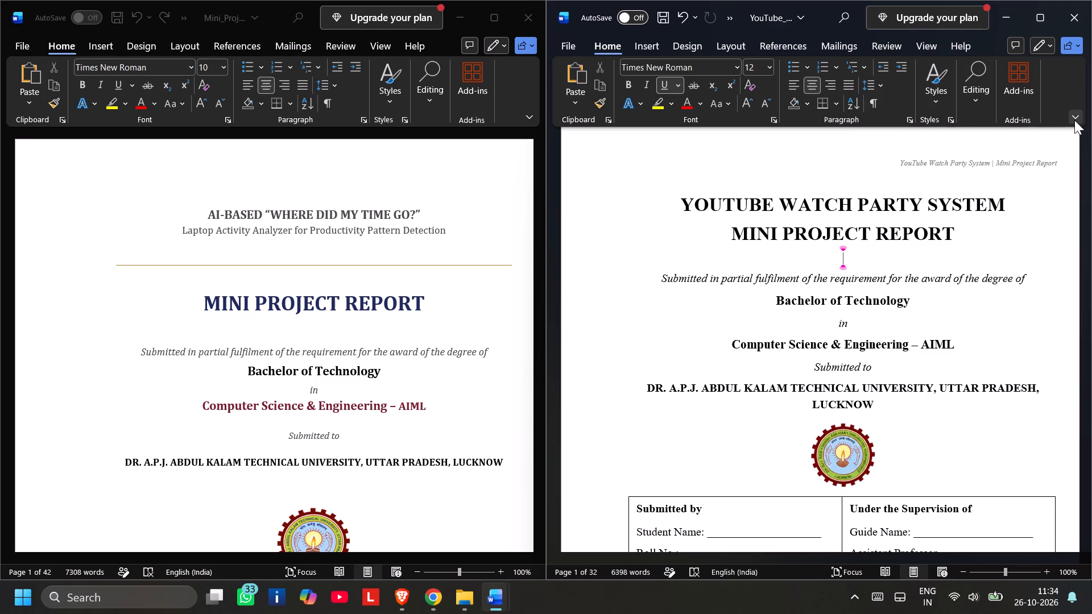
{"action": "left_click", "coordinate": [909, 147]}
Insert a Horizontal Line in the empty paragraph below the MINI PROJECT REPORT title of the YouTube Watch Party System report.
{"action": "left_click", "coordinate": [833, 102]}
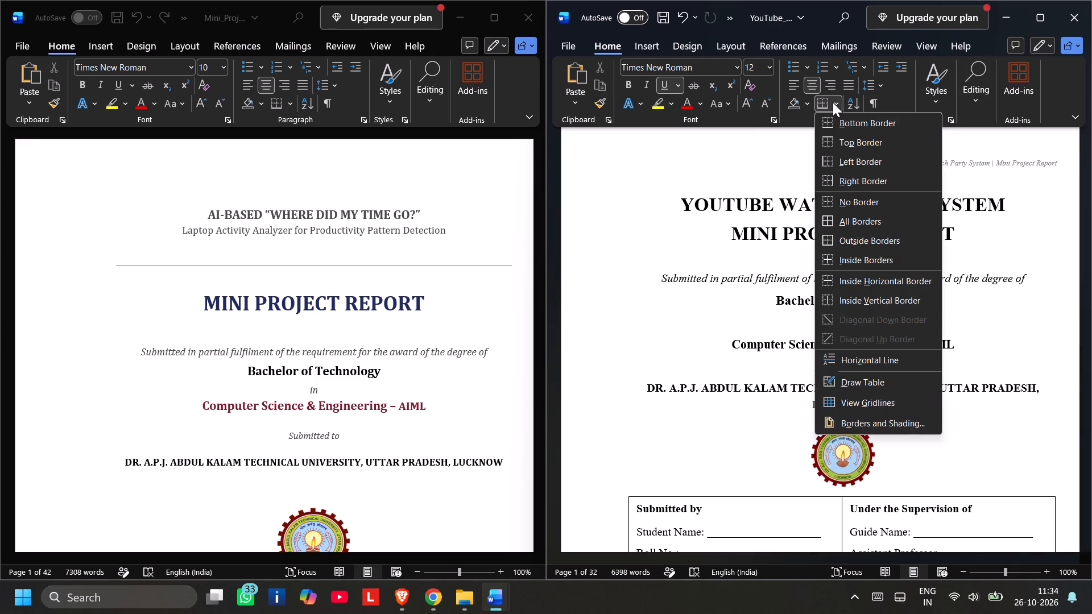
{"action": "left_click", "coordinate": [843, 357]}
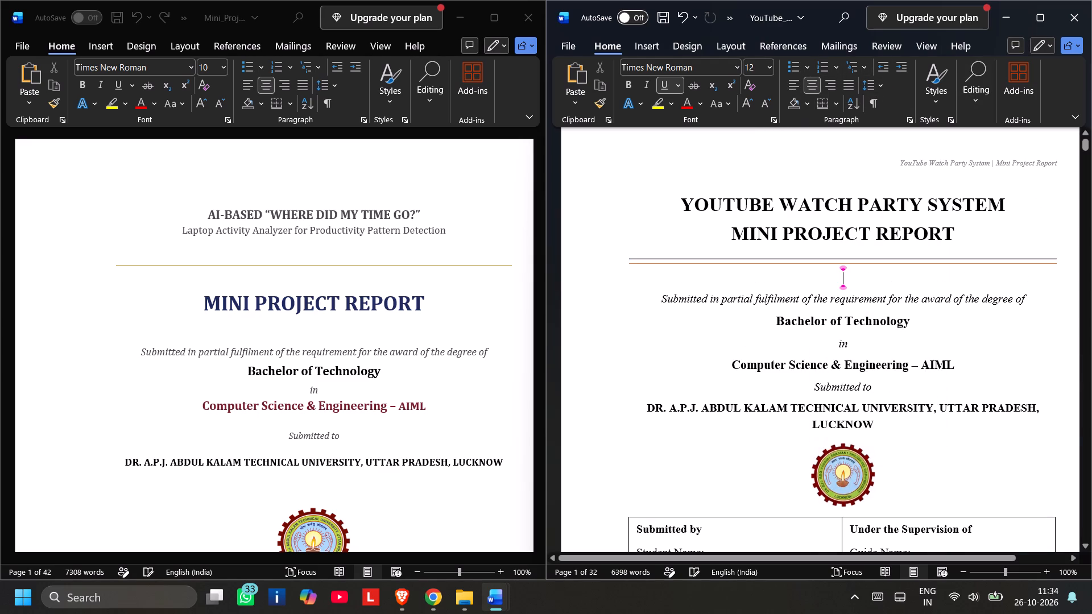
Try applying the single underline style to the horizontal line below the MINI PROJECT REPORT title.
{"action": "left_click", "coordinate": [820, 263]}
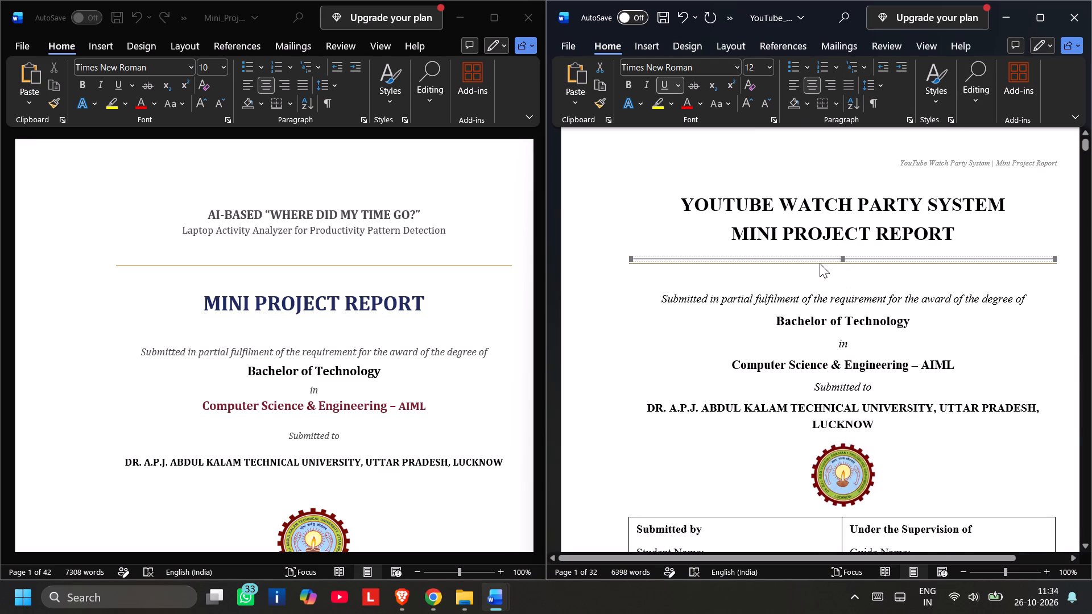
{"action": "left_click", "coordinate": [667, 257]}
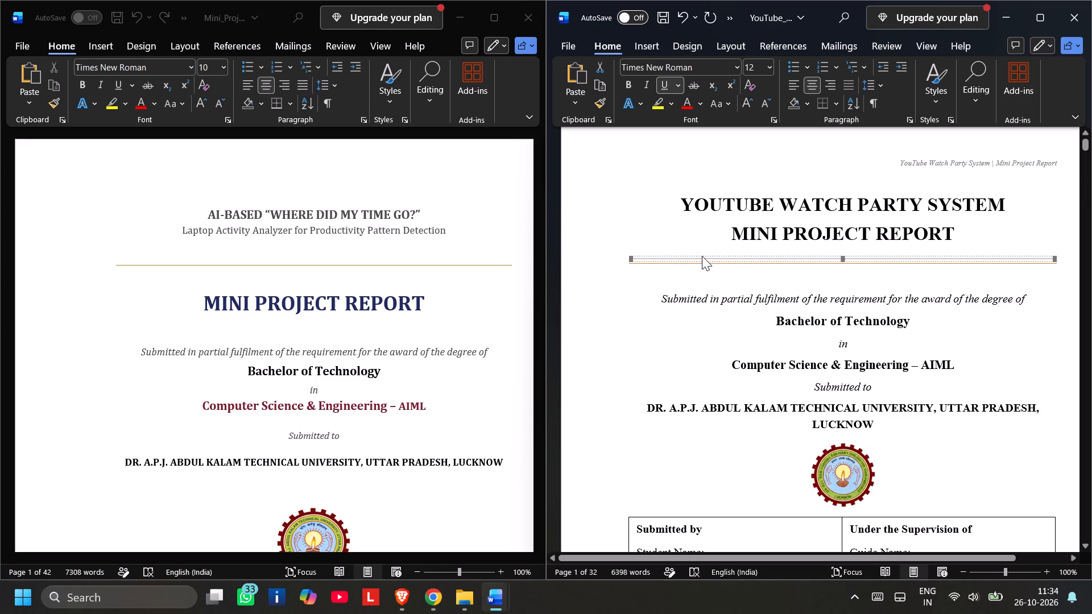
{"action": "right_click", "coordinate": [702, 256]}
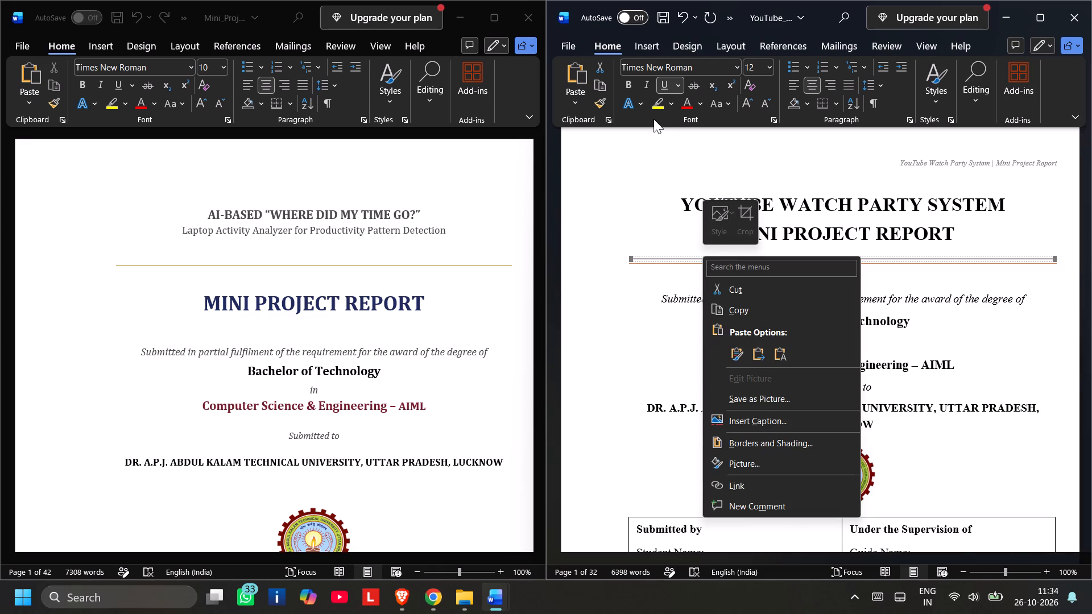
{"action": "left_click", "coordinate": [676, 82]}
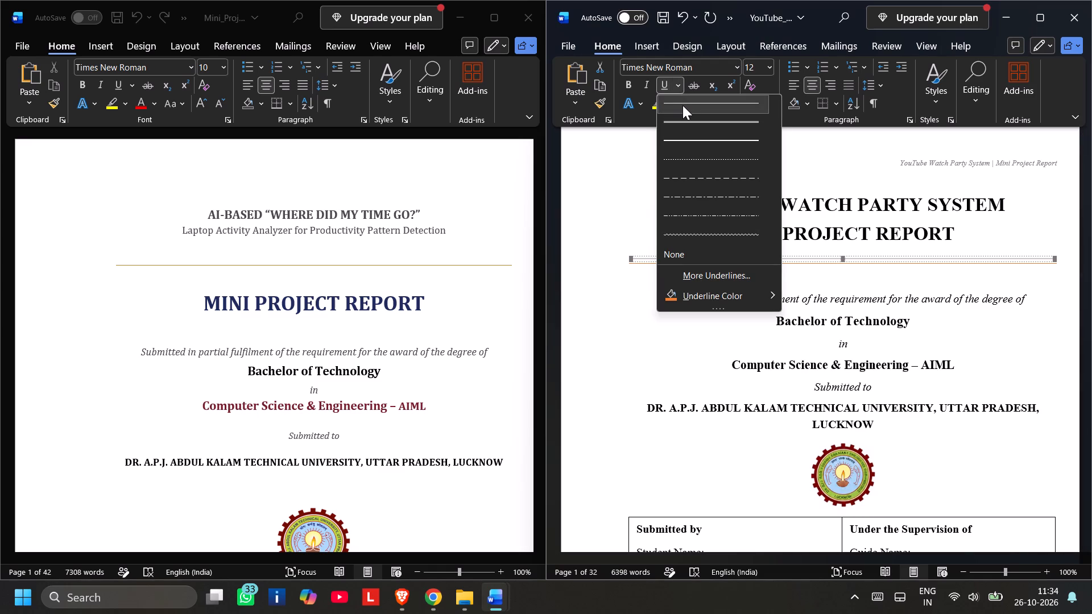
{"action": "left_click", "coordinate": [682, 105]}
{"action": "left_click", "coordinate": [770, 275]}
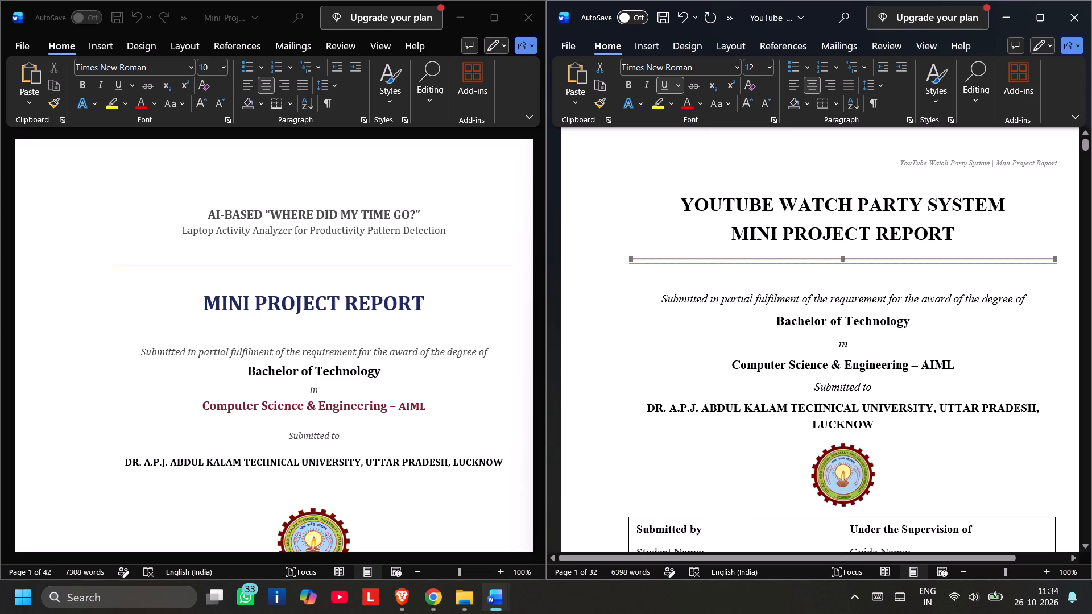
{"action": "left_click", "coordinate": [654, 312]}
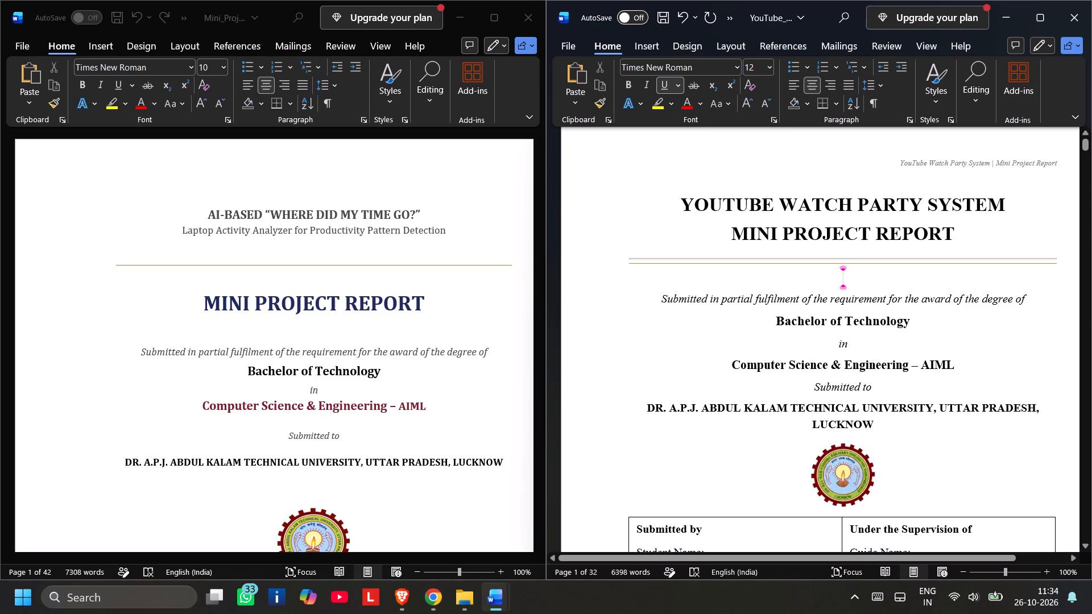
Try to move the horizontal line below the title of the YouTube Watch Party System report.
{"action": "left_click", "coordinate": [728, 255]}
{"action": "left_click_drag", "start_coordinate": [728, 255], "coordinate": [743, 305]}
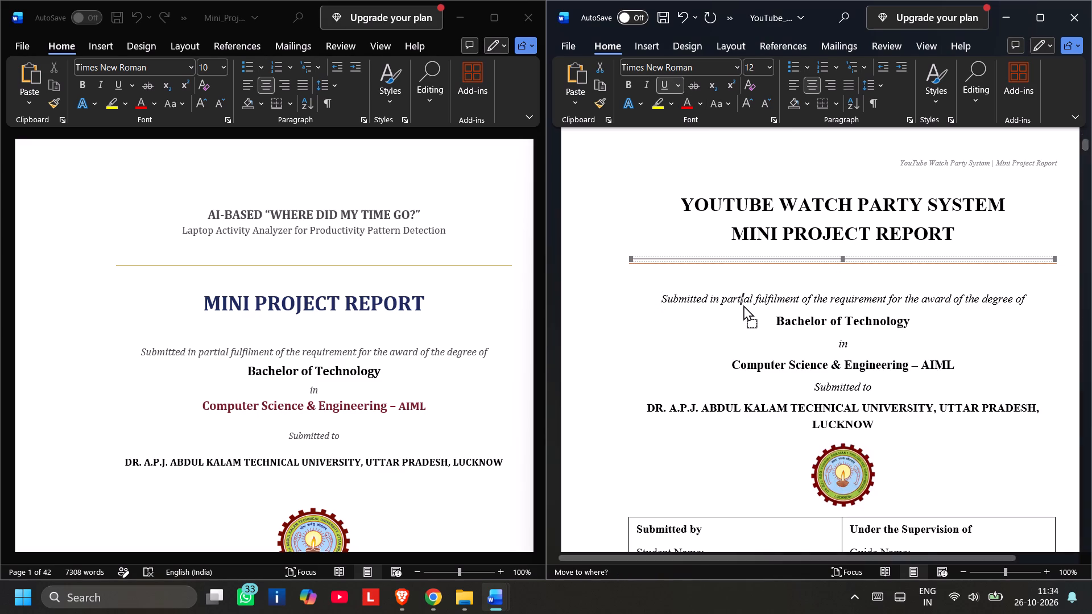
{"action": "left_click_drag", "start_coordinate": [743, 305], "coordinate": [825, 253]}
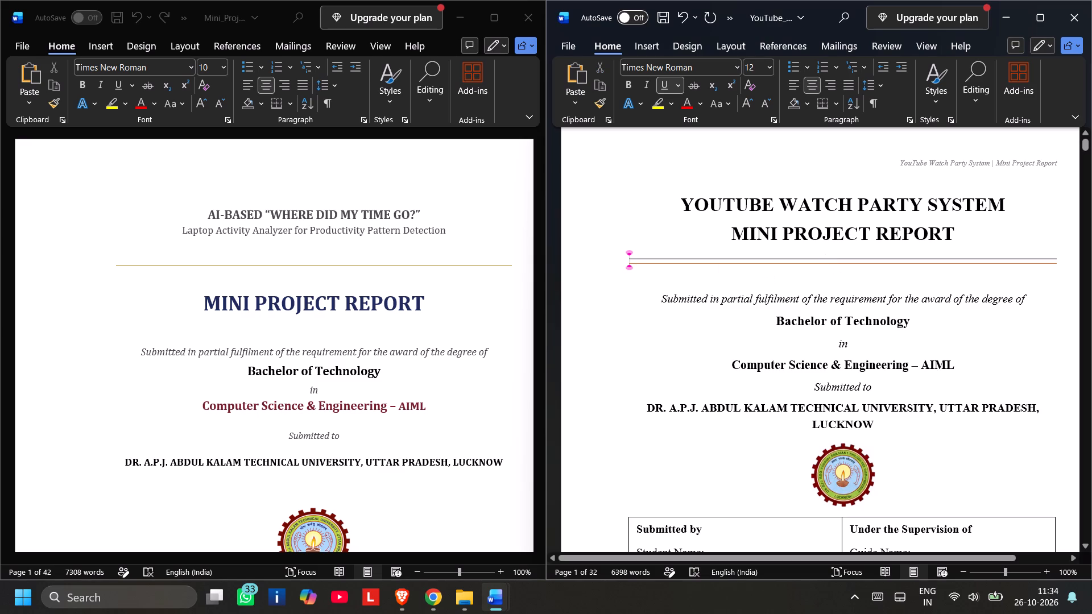
Examine the Format Horizontal Line settings of the line below the title.
{"action": "double_click", "coordinate": [839, 257]}
{"action": "left_click", "coordinate": [839, 257]}
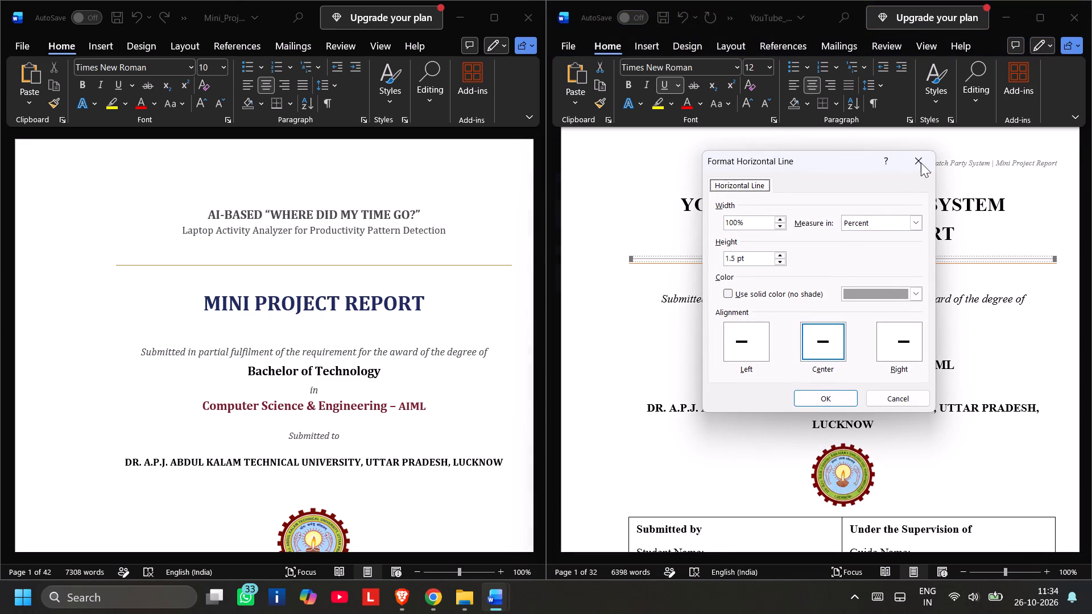
{"action": "left_click", "coordinate": [921, 162]}
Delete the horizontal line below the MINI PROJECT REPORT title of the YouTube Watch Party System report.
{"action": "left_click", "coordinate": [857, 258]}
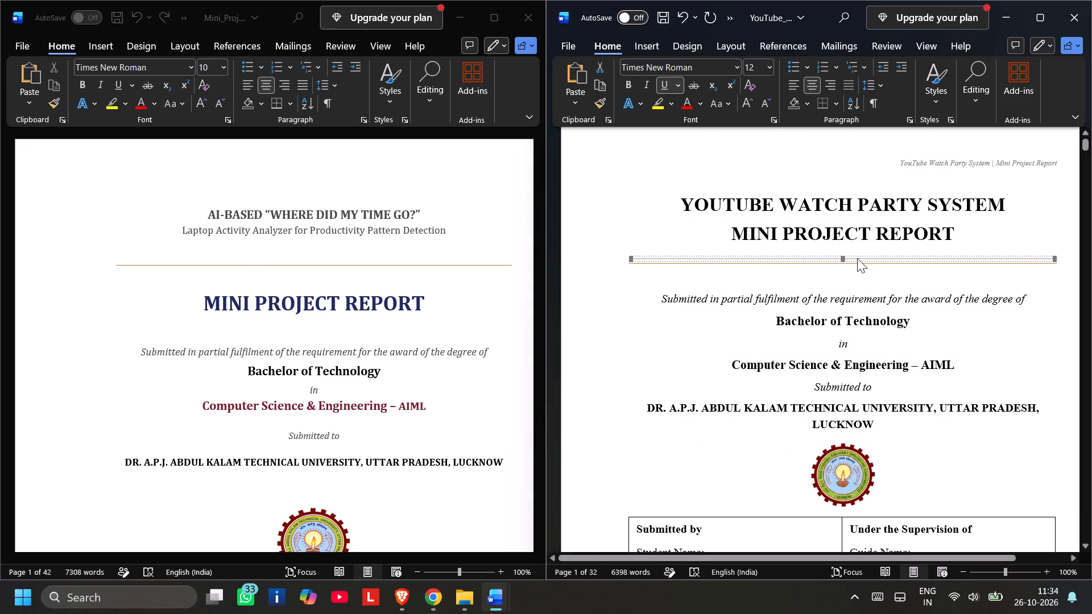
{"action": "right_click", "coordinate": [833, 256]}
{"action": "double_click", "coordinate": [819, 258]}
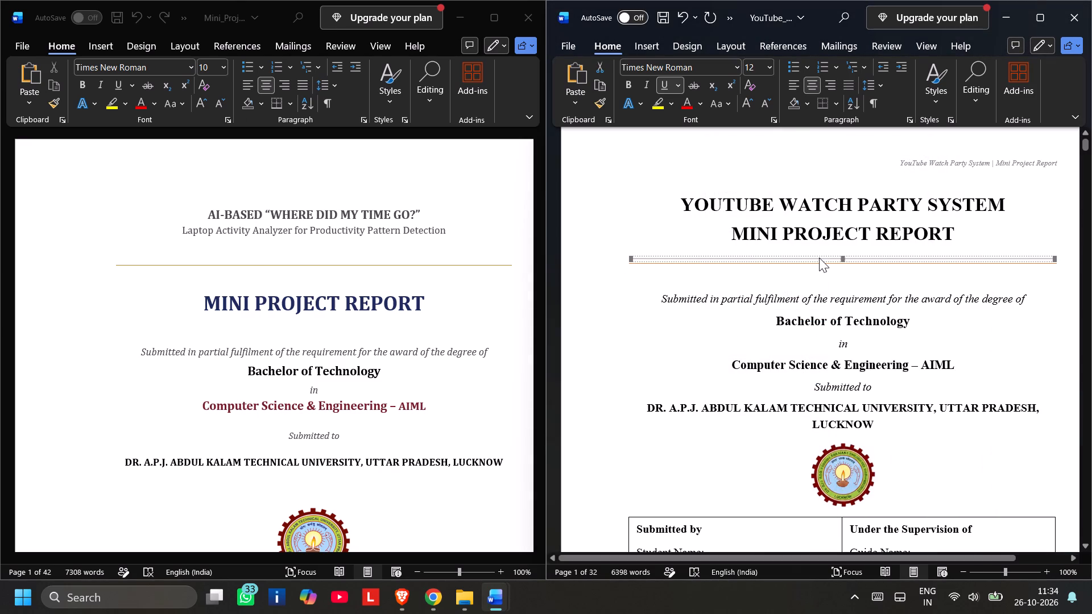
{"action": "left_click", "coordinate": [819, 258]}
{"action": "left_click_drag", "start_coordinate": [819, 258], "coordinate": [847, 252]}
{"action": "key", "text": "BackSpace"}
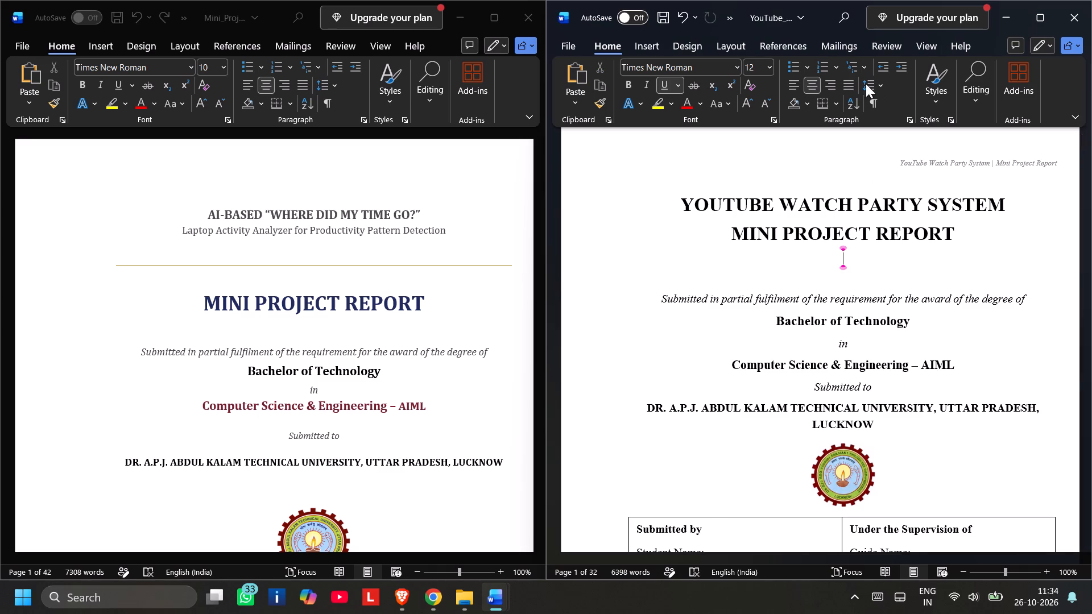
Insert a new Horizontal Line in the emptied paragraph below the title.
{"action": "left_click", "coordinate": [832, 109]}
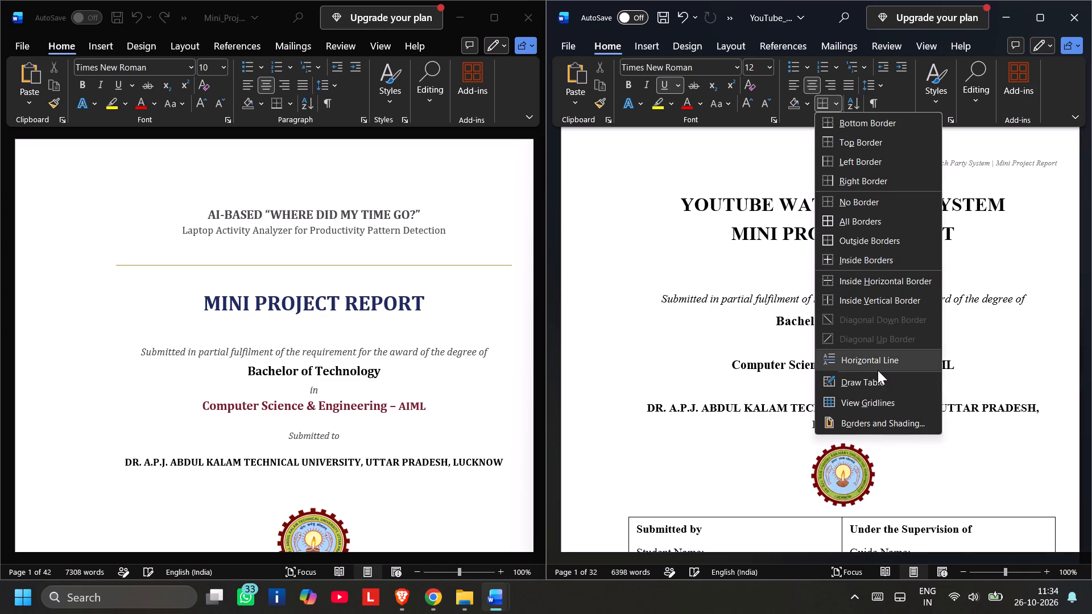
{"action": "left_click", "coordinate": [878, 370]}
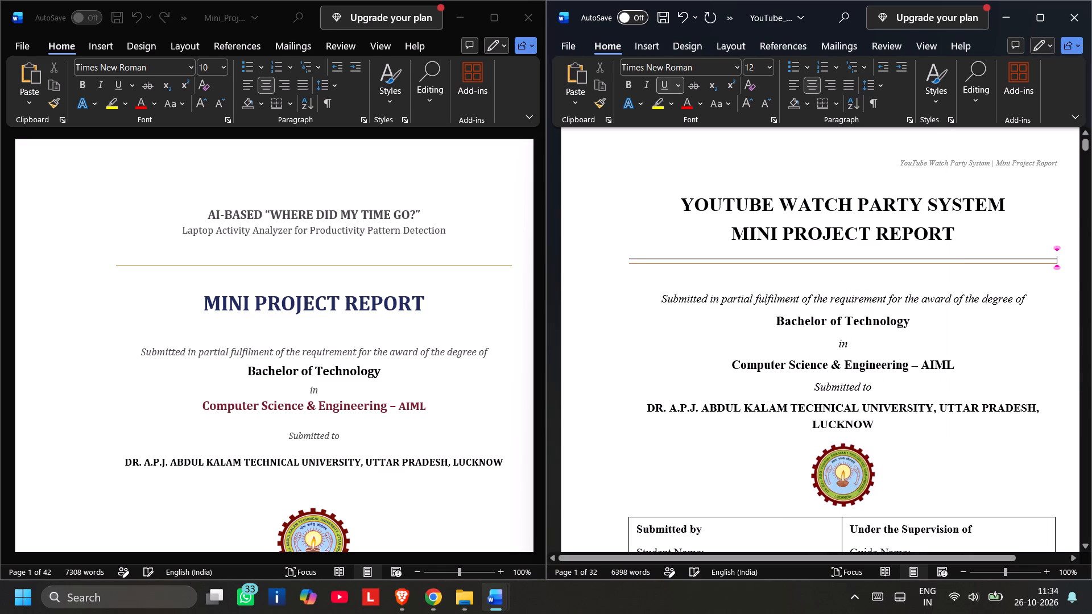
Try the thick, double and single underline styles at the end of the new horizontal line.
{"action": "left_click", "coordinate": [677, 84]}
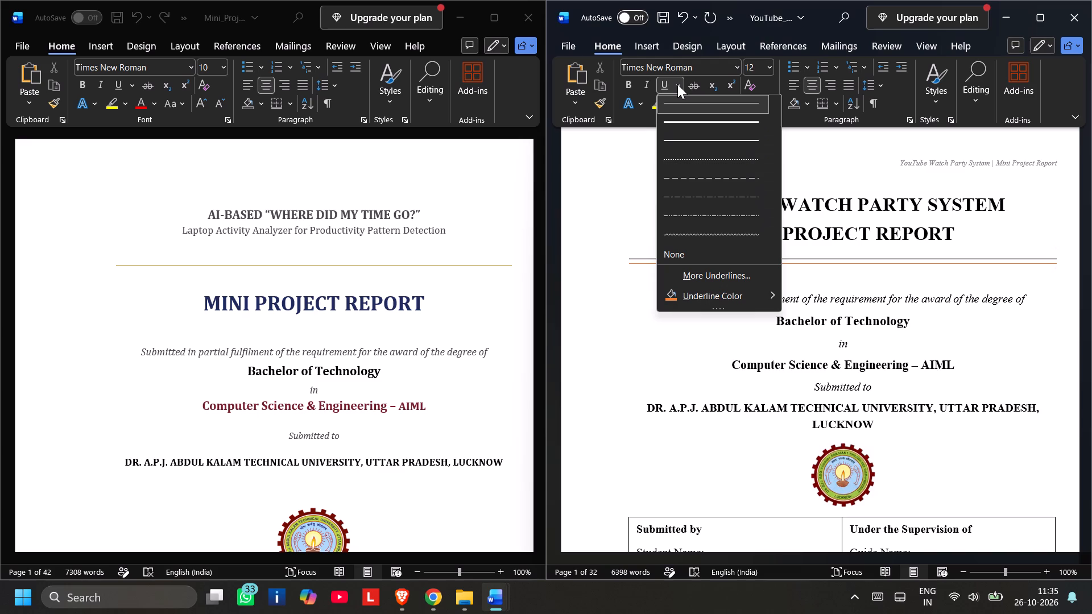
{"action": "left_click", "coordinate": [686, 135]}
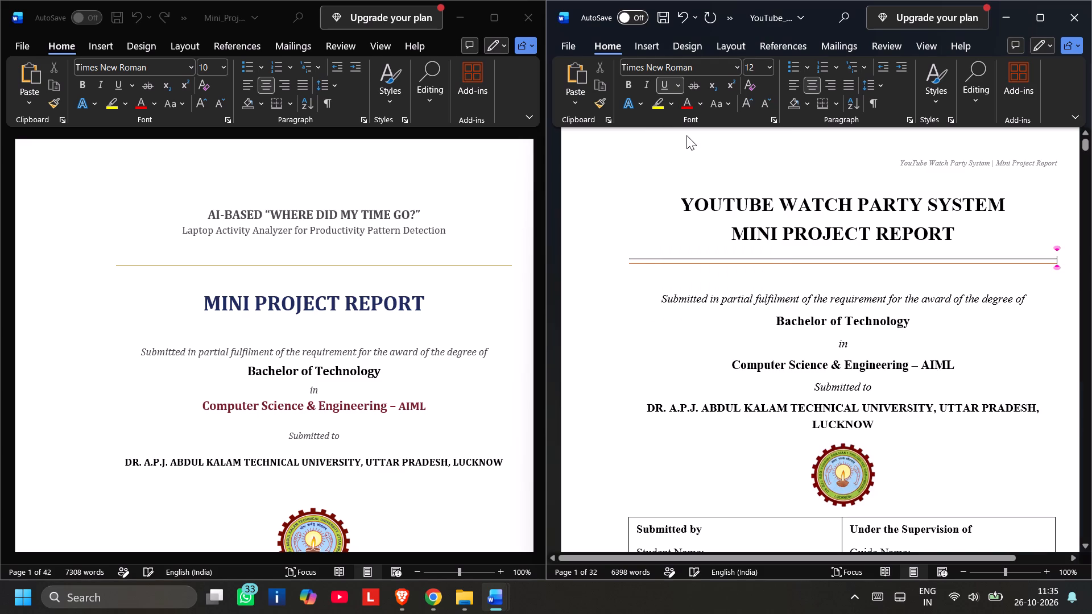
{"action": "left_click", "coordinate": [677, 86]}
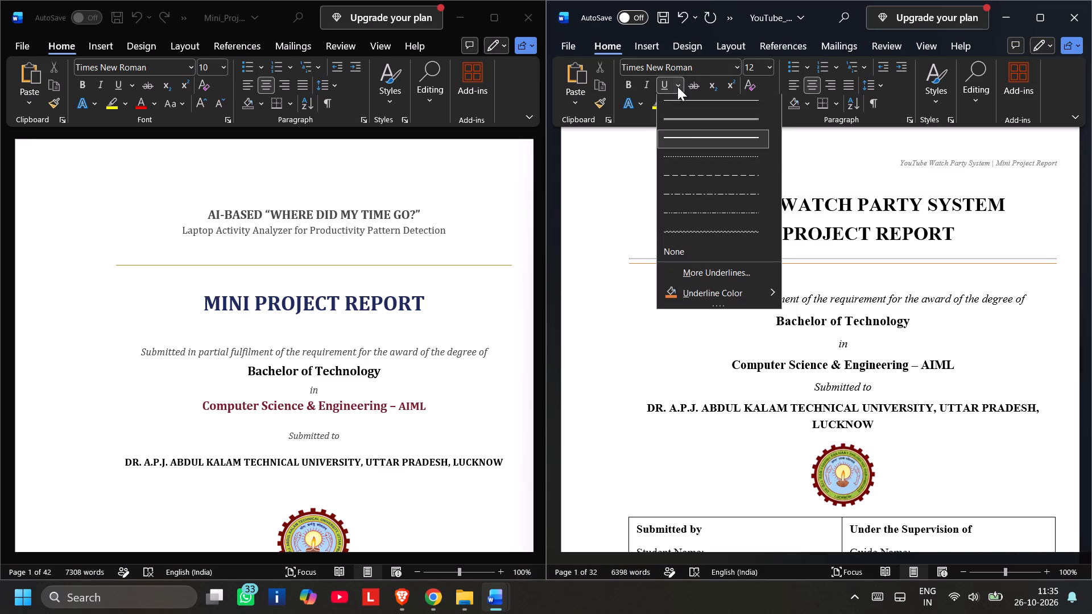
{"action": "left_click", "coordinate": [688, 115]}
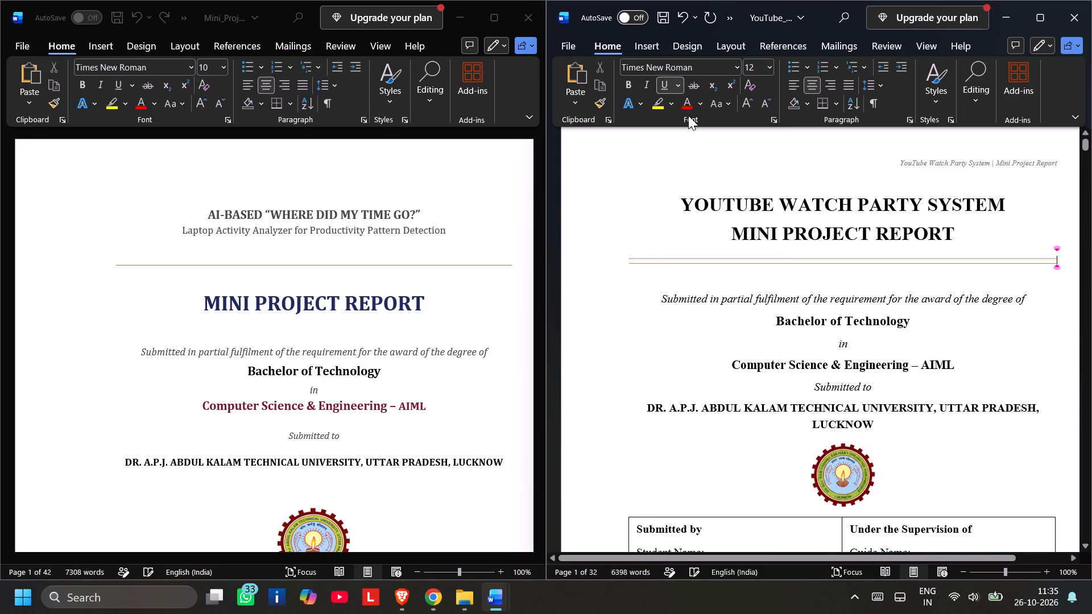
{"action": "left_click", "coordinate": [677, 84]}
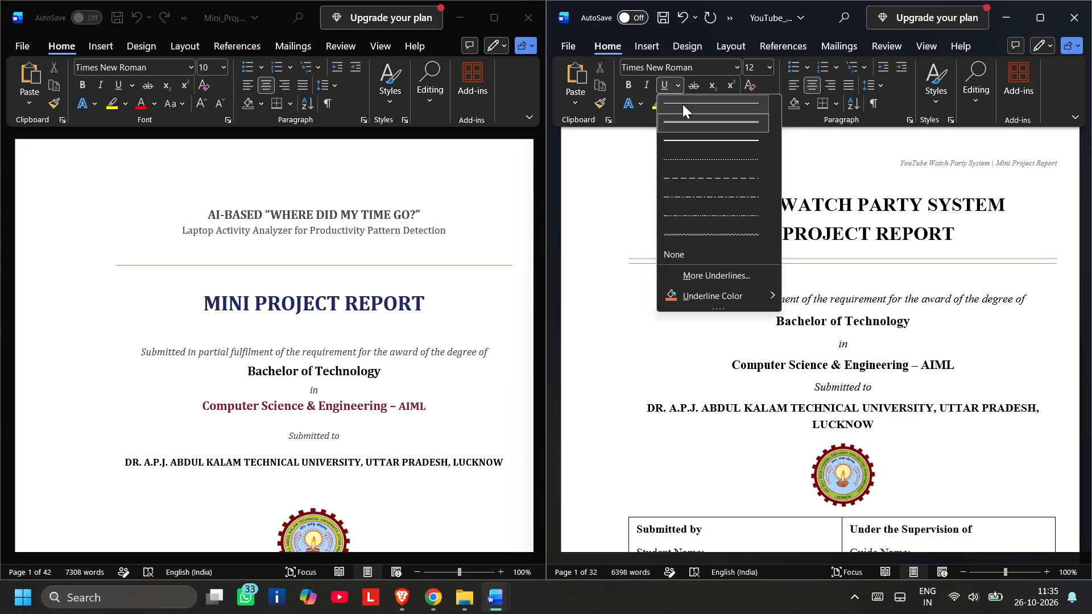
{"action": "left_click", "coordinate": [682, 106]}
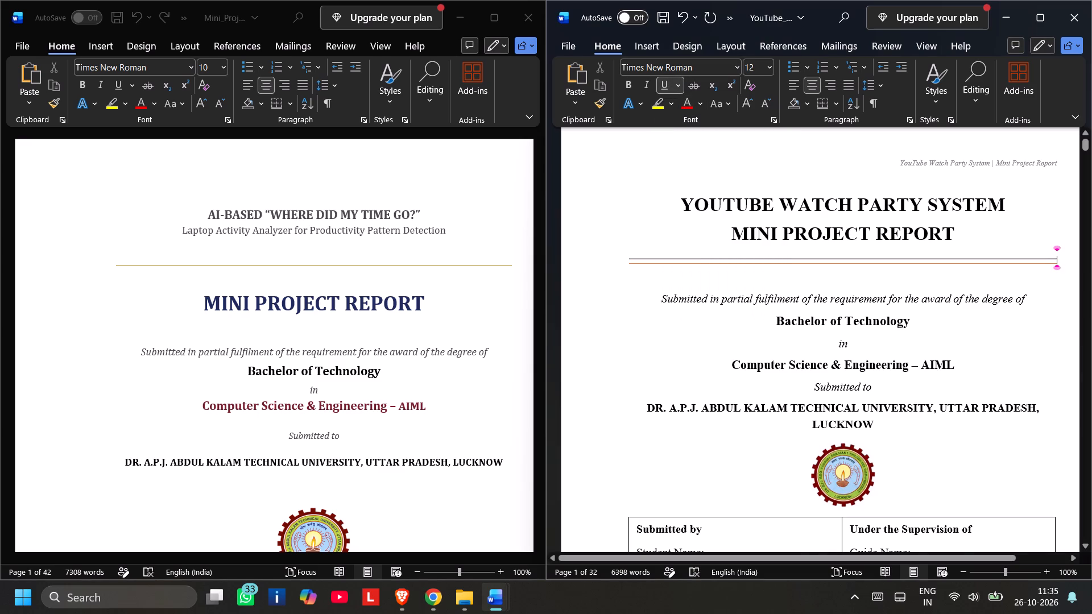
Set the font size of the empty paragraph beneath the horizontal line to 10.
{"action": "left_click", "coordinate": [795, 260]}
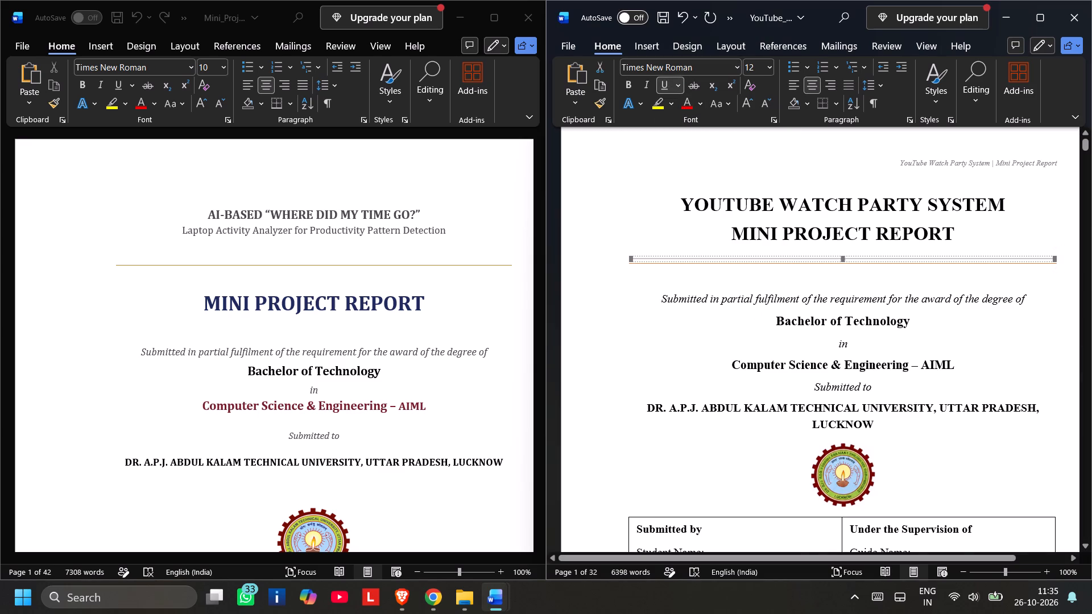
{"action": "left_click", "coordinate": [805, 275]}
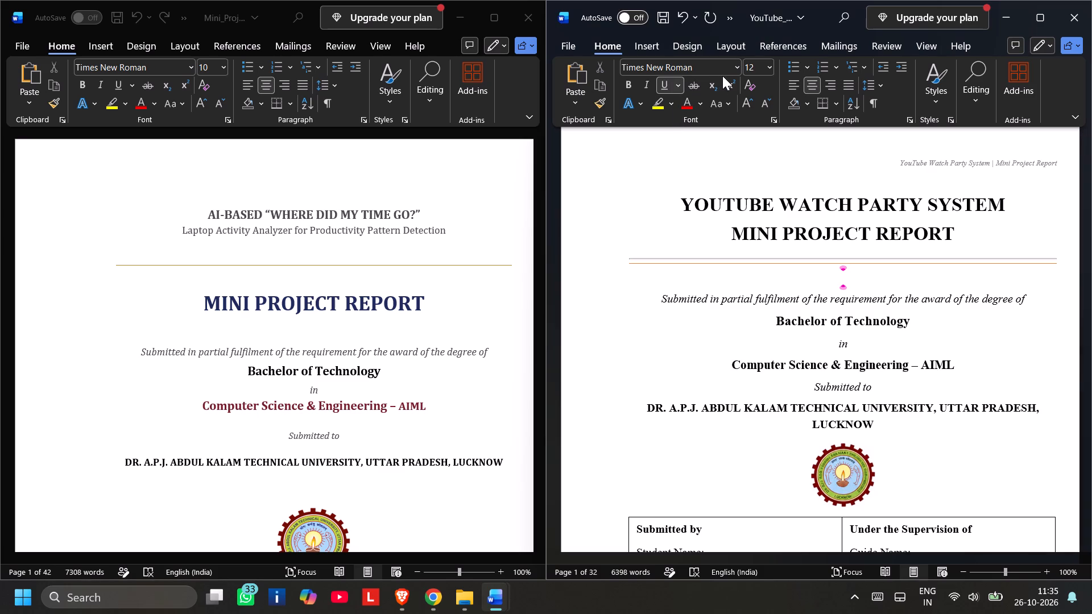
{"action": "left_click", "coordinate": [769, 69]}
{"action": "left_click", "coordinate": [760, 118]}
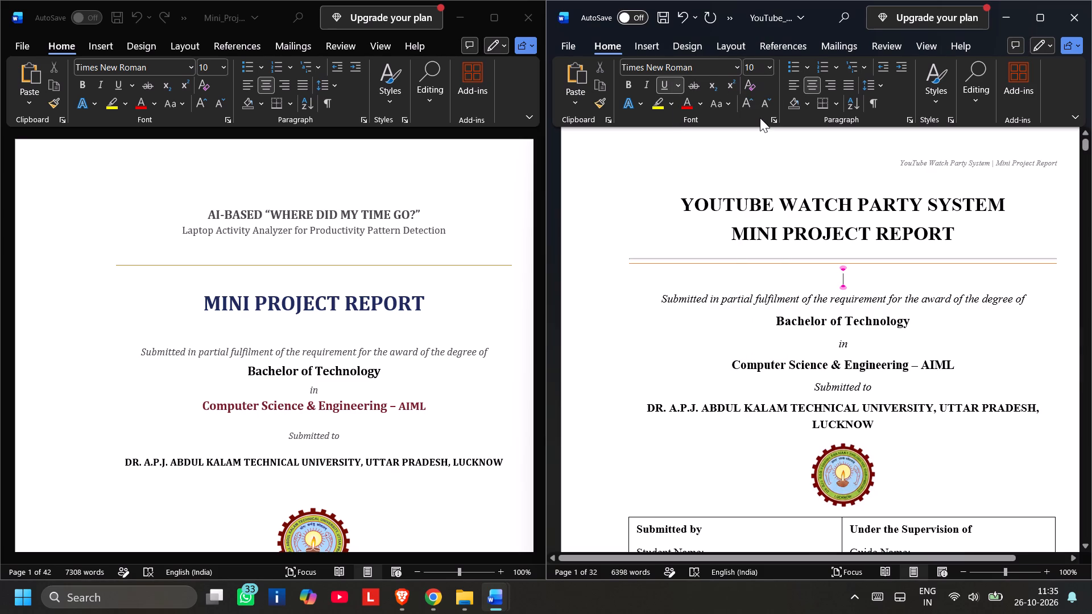
Delete the horizontal line below the title together with the empty paragraph beneath it, keeping one blank paragraph.
{"action": "key", "text": "BackSpace"}
{"action": "key", "text": "BackSpace"}
{"action": "key", "text": "BackSpace"}
{"action": "key", "text": "BackSpace"}
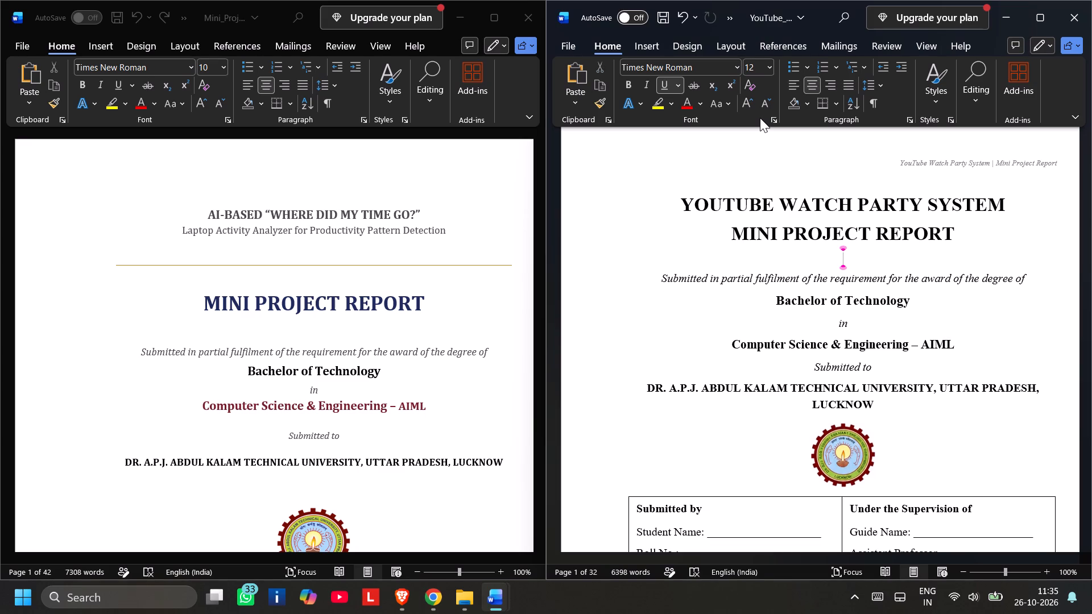
Copy the reference report's cover page content from the gold line above MINI PROJECT REPORT through Session: 2026–27.
{"action": "double_click", "coordinate": [460, 262]}
{"action": "left_click", "coordinate": [460, 262]}
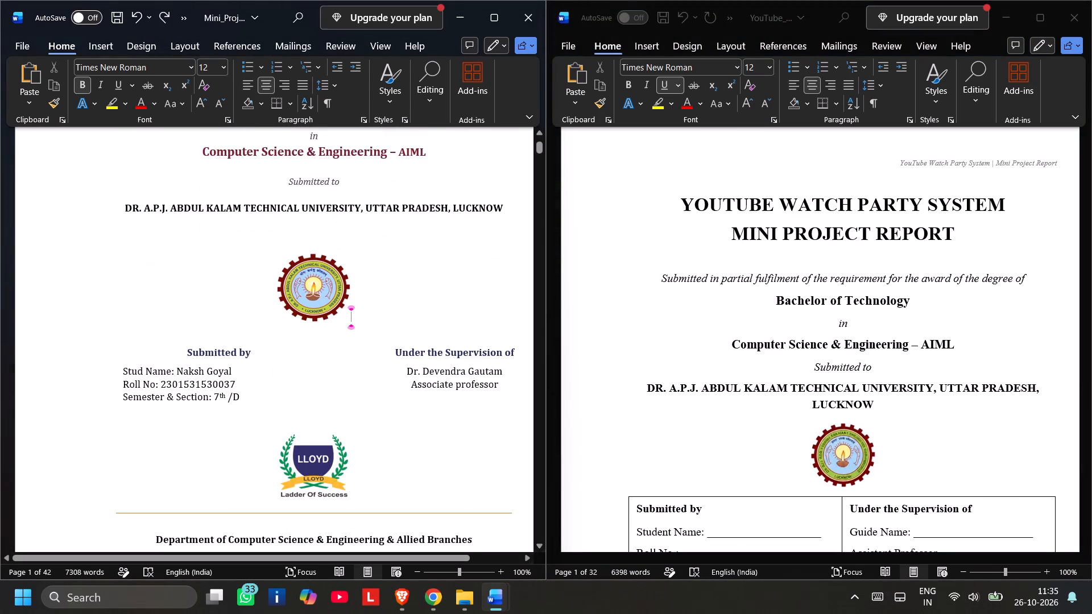
{"action": "scroll", "coordinate": [456, 275], "scroll_direction": "up", "scroll_amount": 1}
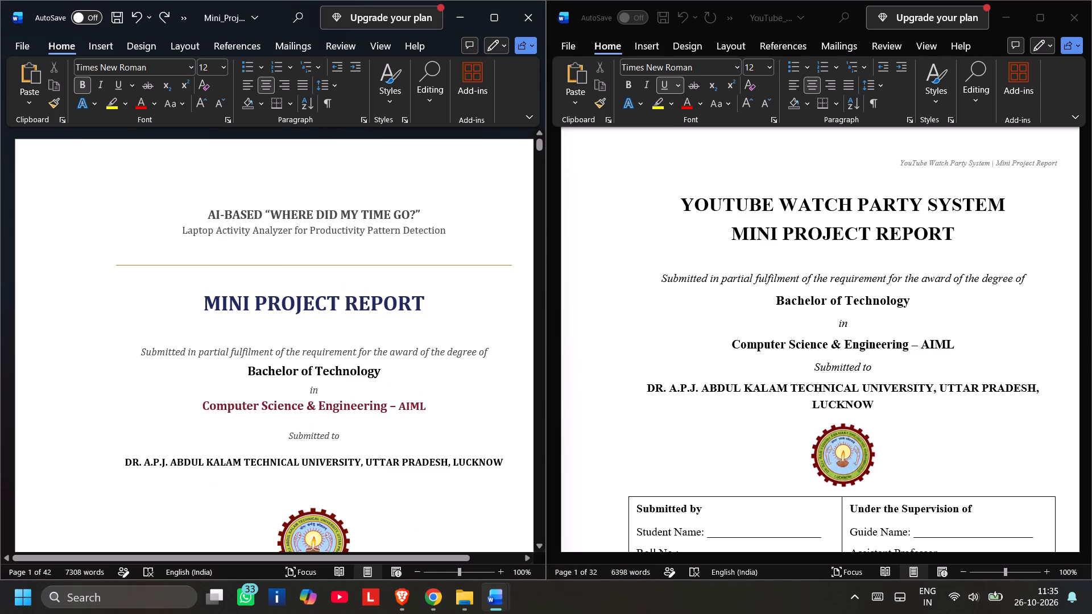
{"action": "left_click_drag", "start_coordinate": [117, 255], "coordinate": [366, 549]}
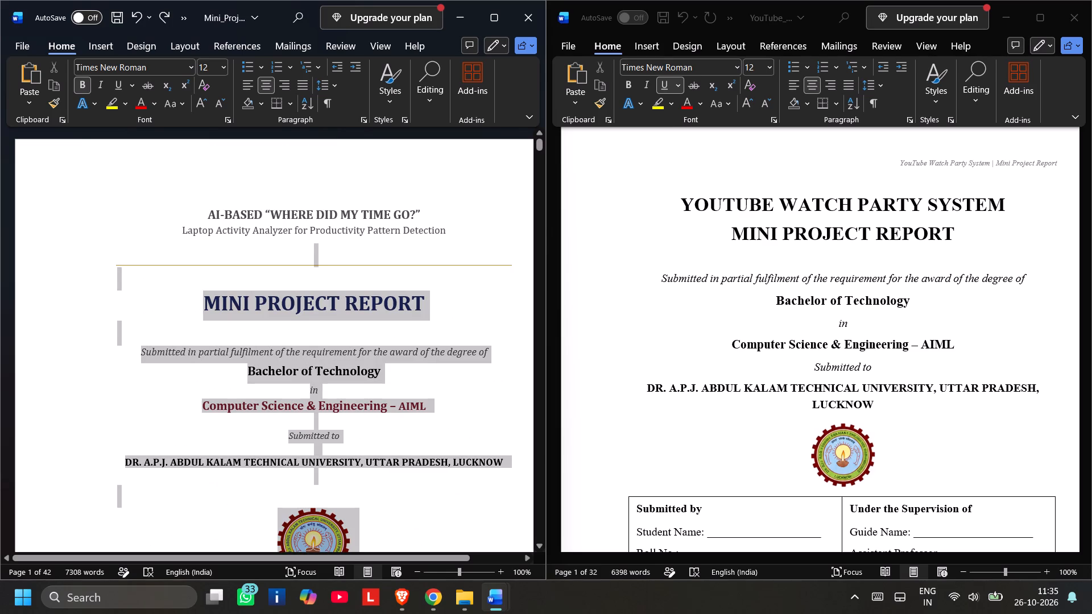
{"action": "left_click_drag", "start_coordinate": [366, 549], "coordinate": [385, 451]}
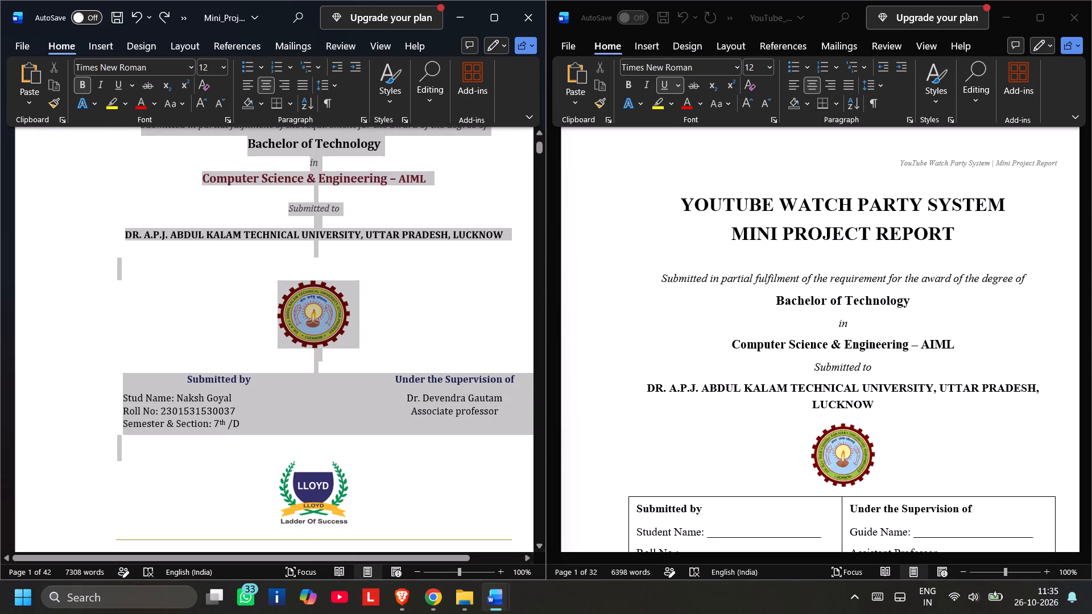
{"action": "left_click_drag", "start_coordinate": [385, 451], "coordinate": [369, 372]}
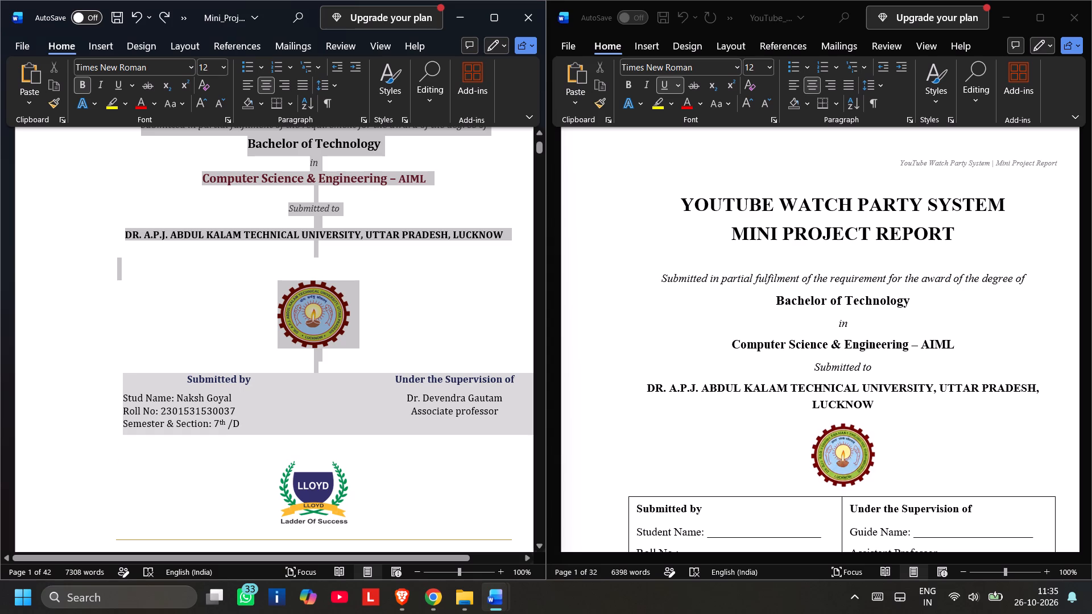
{"action": "left_click_drag", "start_coordinate": [369, 372], "coordinate": [396, 442]}
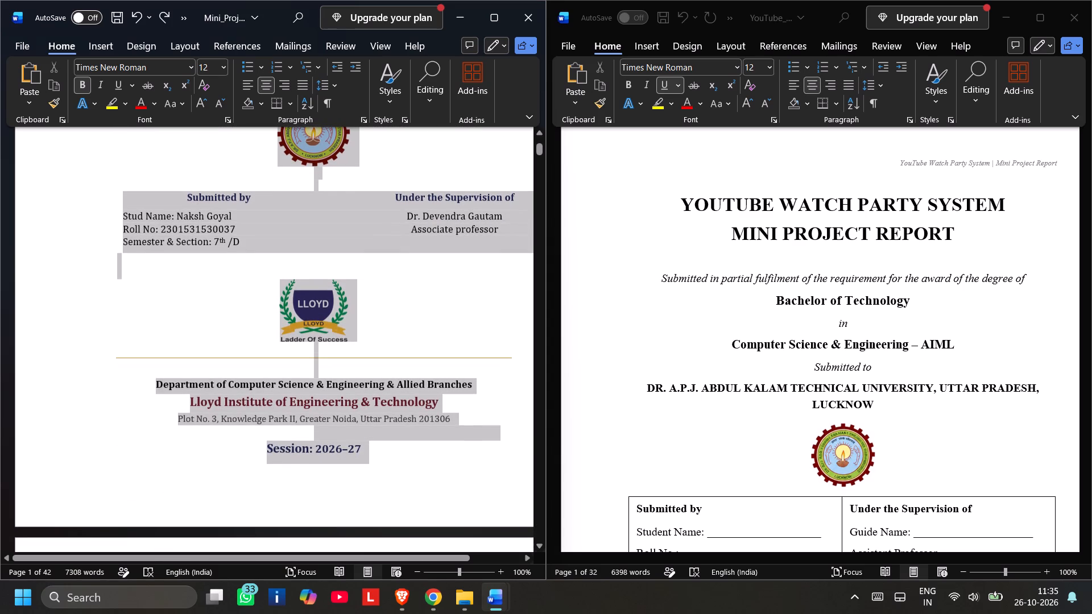
{"action": "left_click_drag", "start_coordinate": [396, 442], "coordinate": [395, 448]}
{"action": "key", "text": "ctrl+c"}
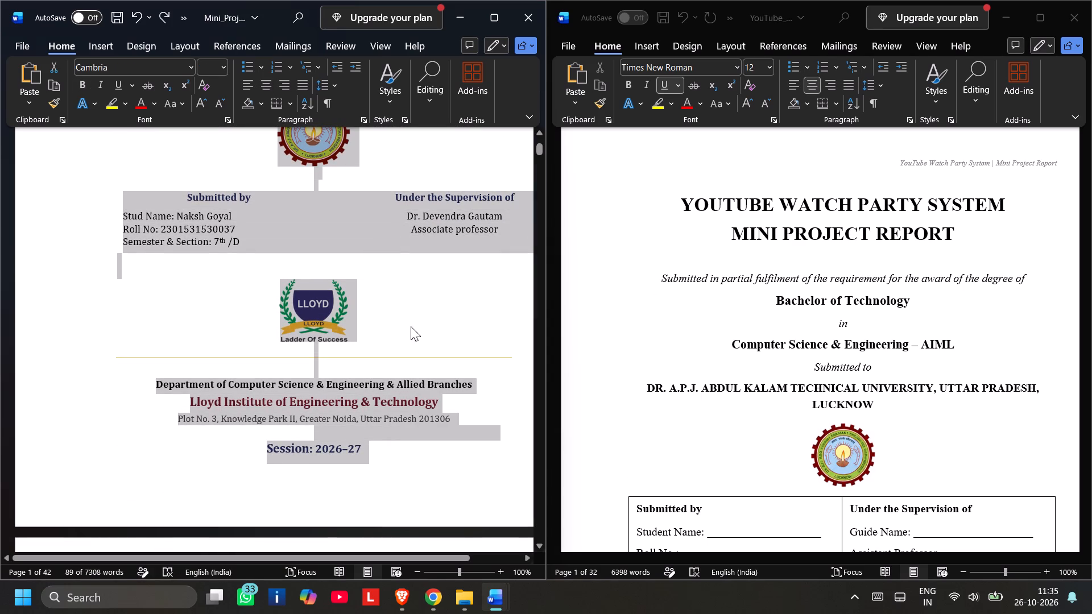
{"action": "scroll", "coordinate": [393, 316], "scroll_direction": "up", "scroll_amount": 3}
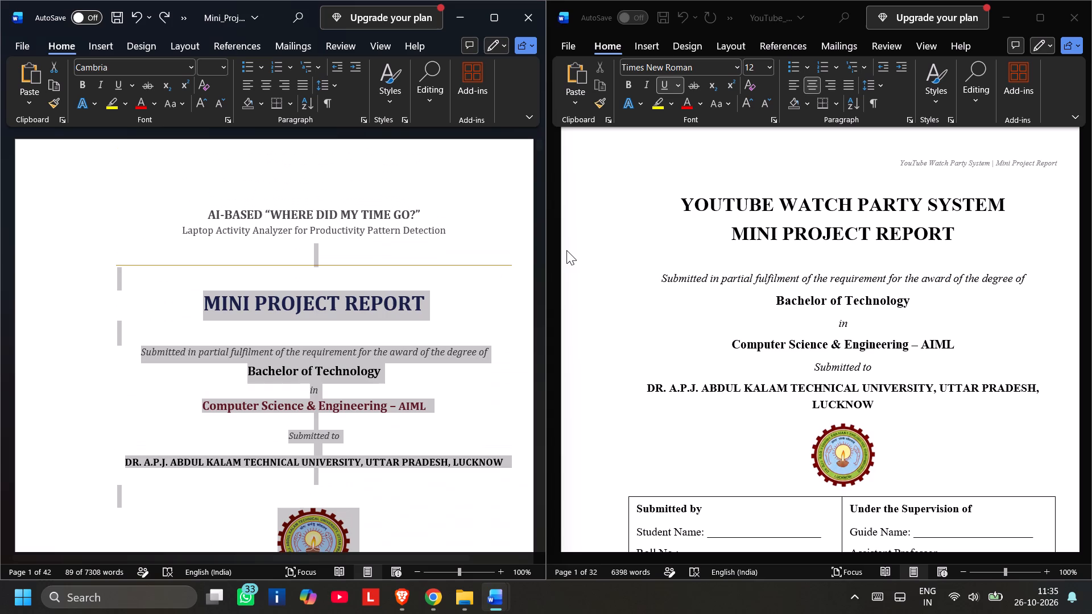
Replace the YouTube report's cover content from MINI PROJECT REPORT through Session: 2026–27 with the copied reference cover content.
{"action": "left_click", "coordinate": [661, 265]}
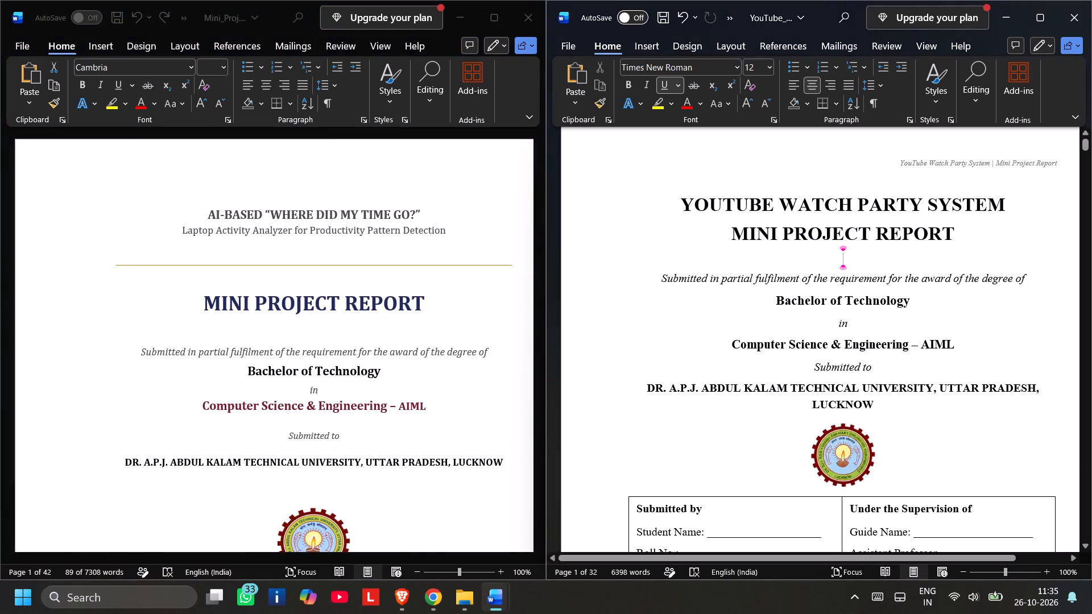
{"action": "left_click_drag", "start_coordinate": [665, 232], "coordinate": [719, 305]}
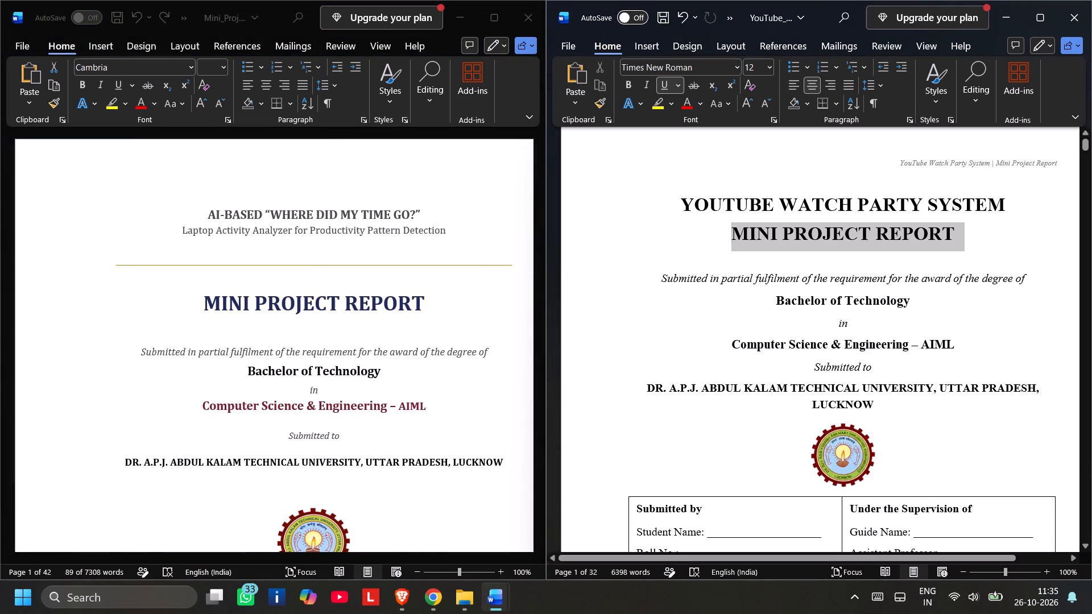
{"action": "left_click_drag", "start_coordinate": [719, 305], "coordinate": [926, 612]}
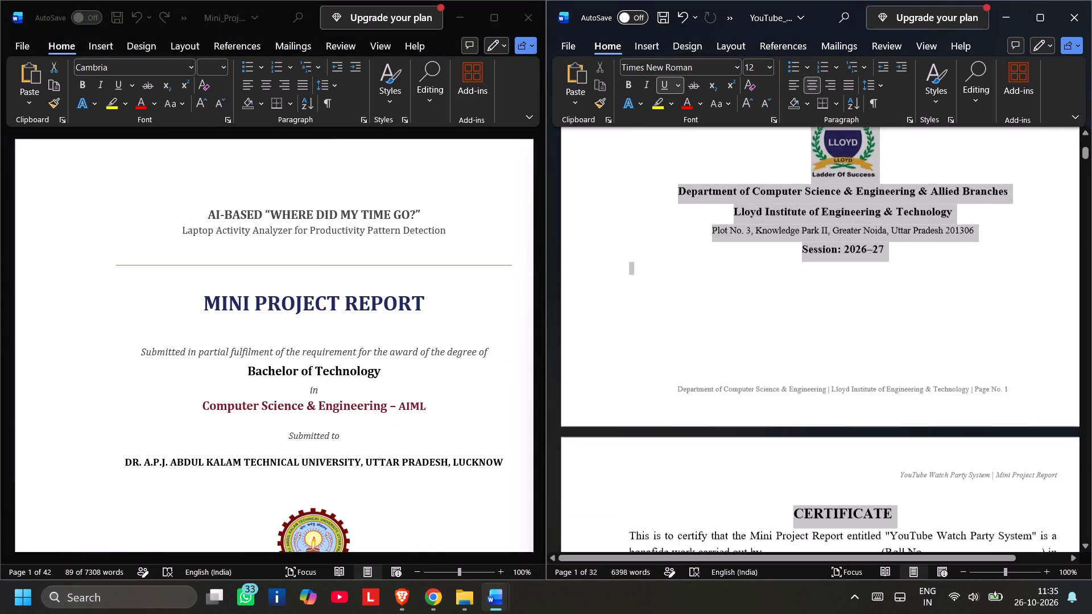
{"action": "left_click_drag", "start_coordinate": [926, 612], "coordinate": [901, 134]}
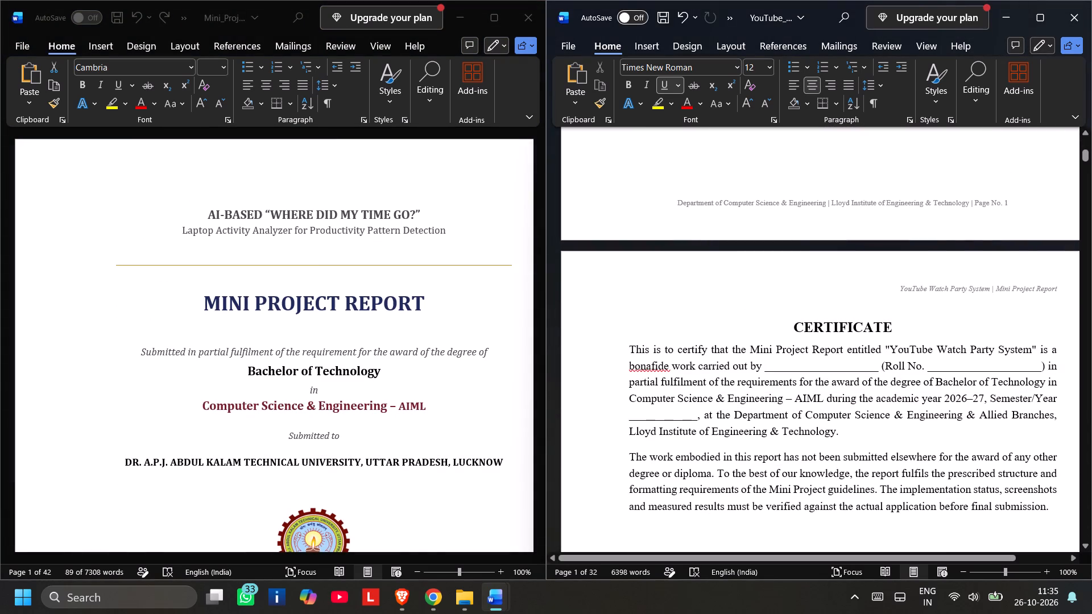
{"action": "left_click_drag", "start_coordinate": [901, 134], "coordinate": [928, 167]}
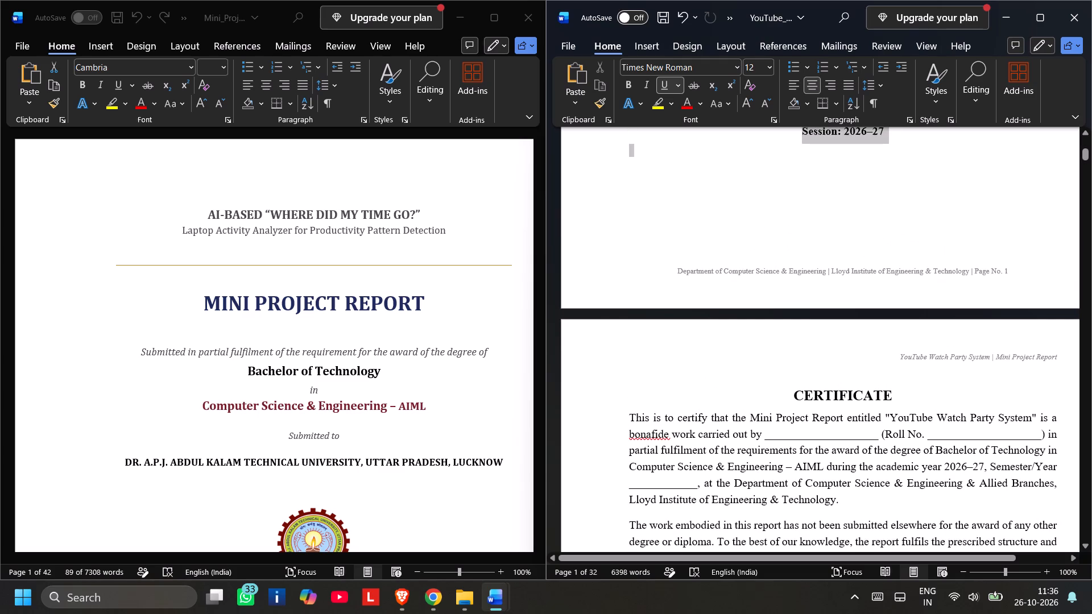
{"action": "left_click_drag", "start_coordinate": [928, 167], "coordinate": [905, 134]}
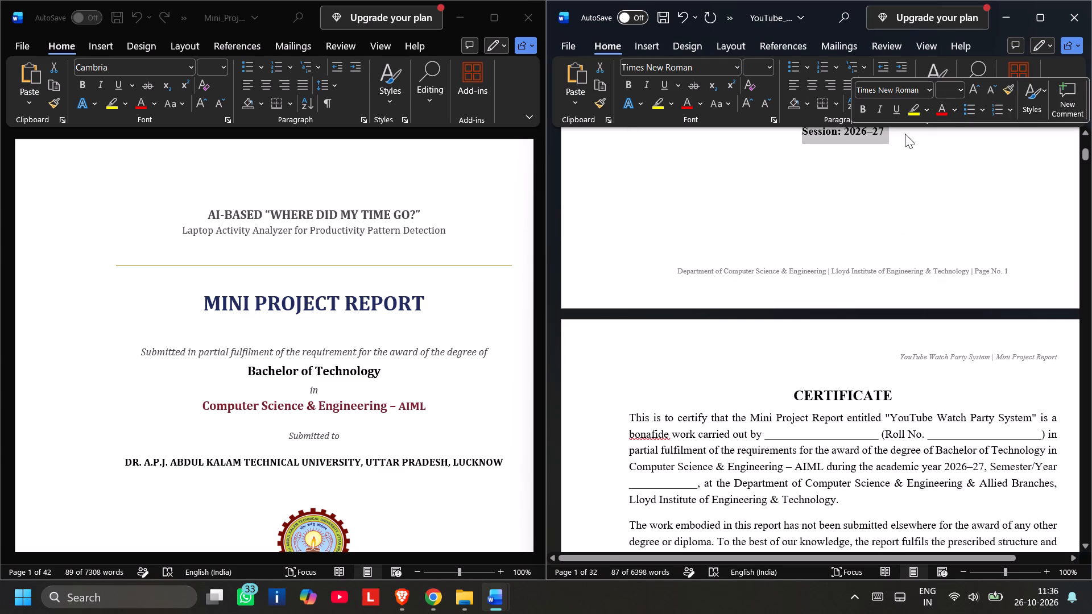
{"action": "key", "text": "ctrl+v"}
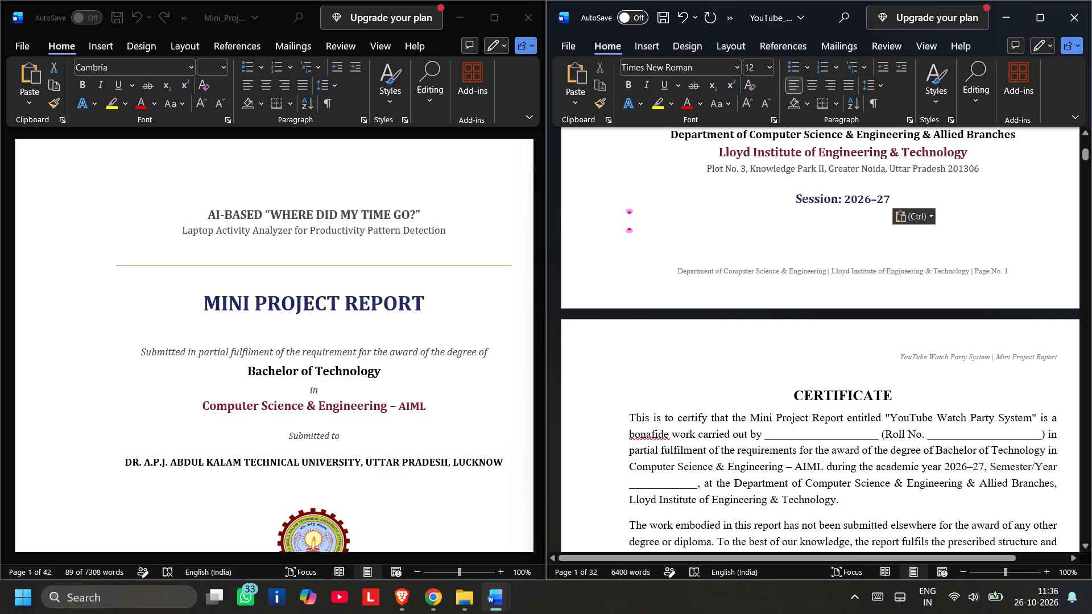
{"action": "scroll", "coordinate": [967, 222], "scroll_direction": "up", "scroll_amount": 1}
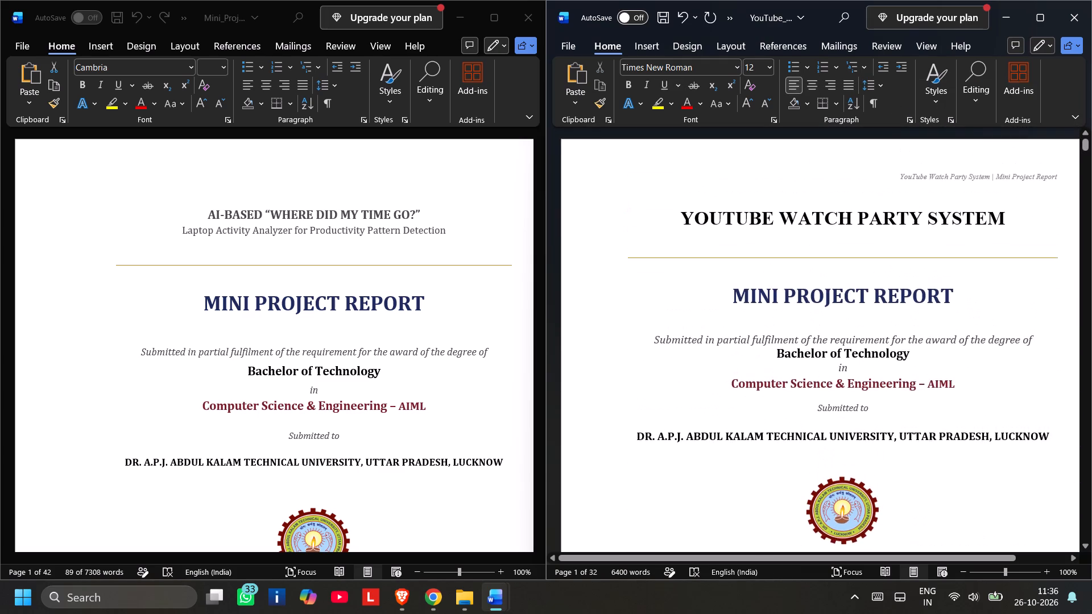
{"action": "scroll", "coordinate": [967, 222], "scroll_direction": "up", "scroll_amount": 1}
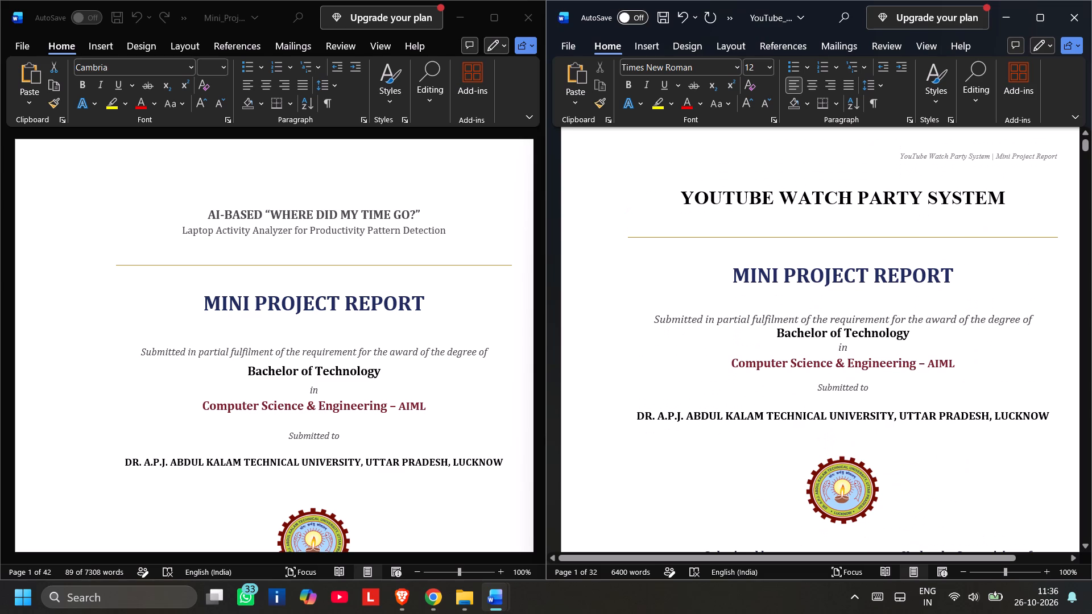
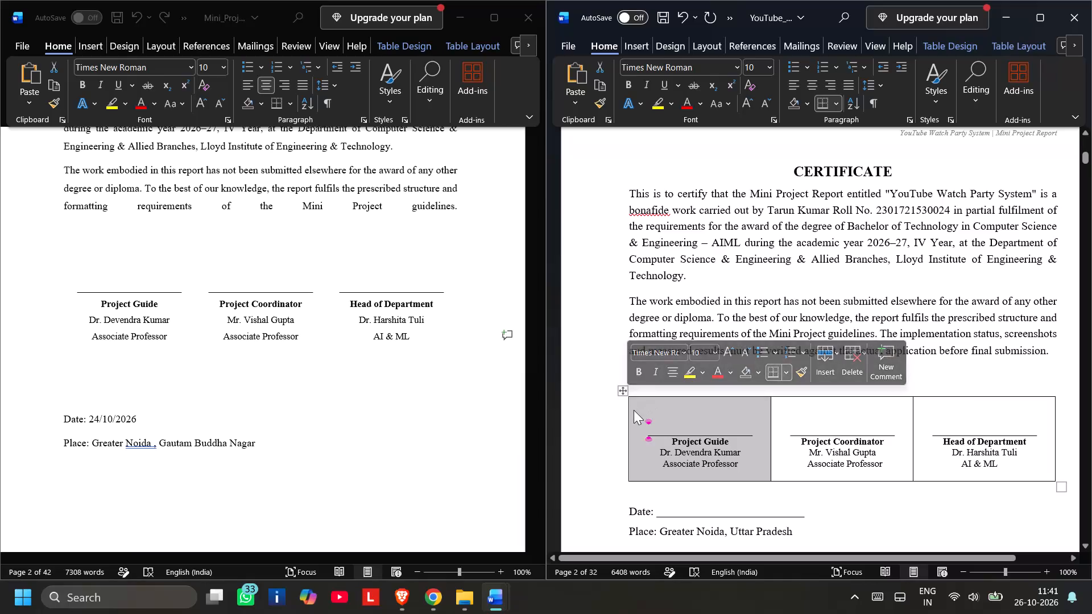
Remove all borders from the three-column signature table on the YouTube report's Certificate page.
{"action": "right_click", "coordinate": [634, 410]}
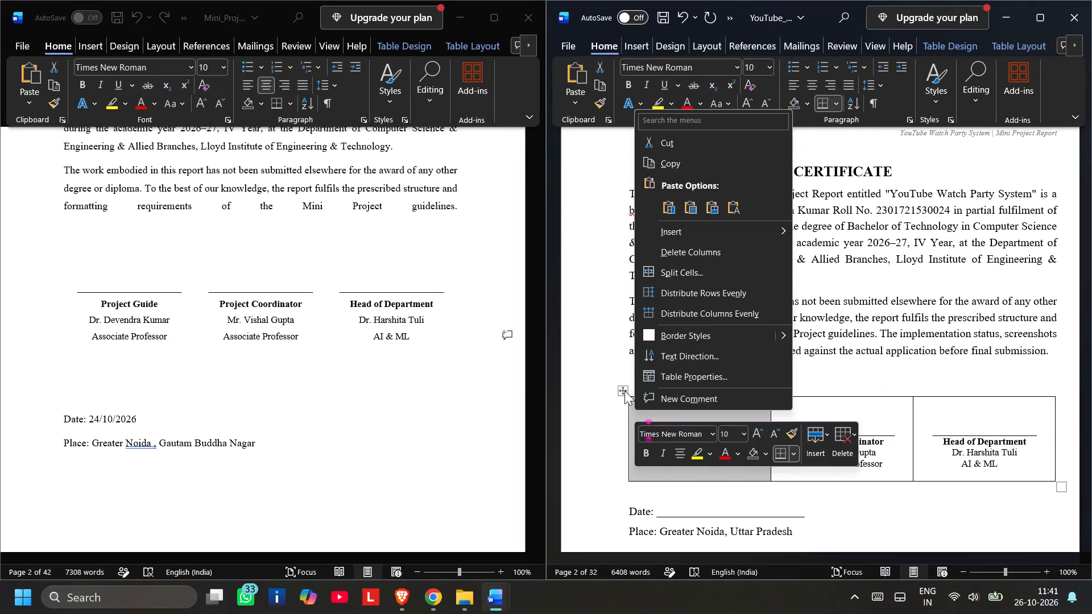
{"action": "left_click", "coordinate": [624, 389]}
{"action": "double_click", "coordinate": [624, 389]}
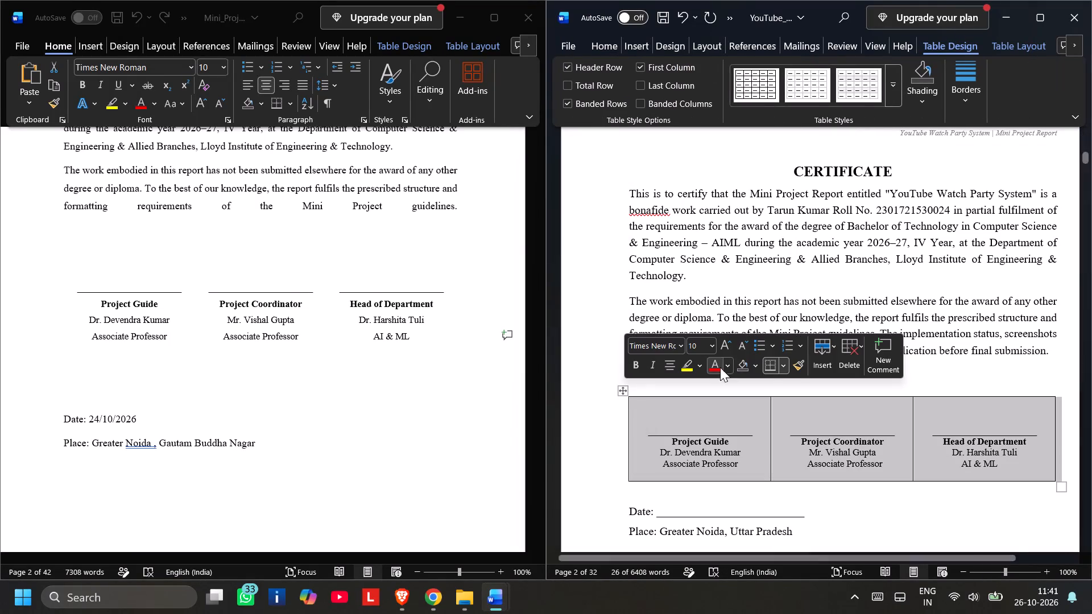
{"action": "left_click", "coordinate": [778, 365]}
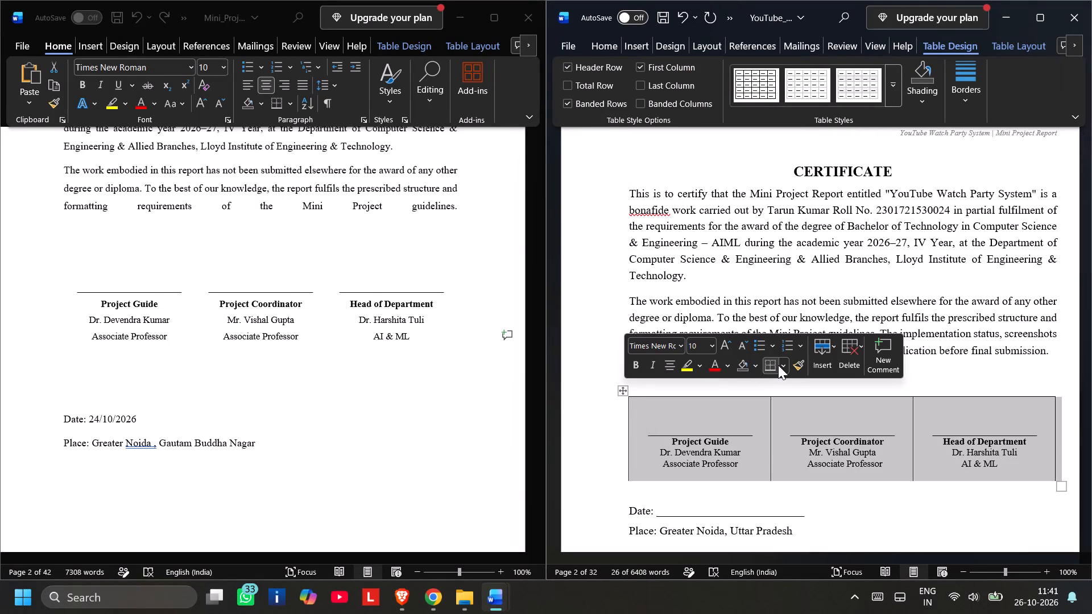
{"action": "left_click", "coordinate": [781, 364]}
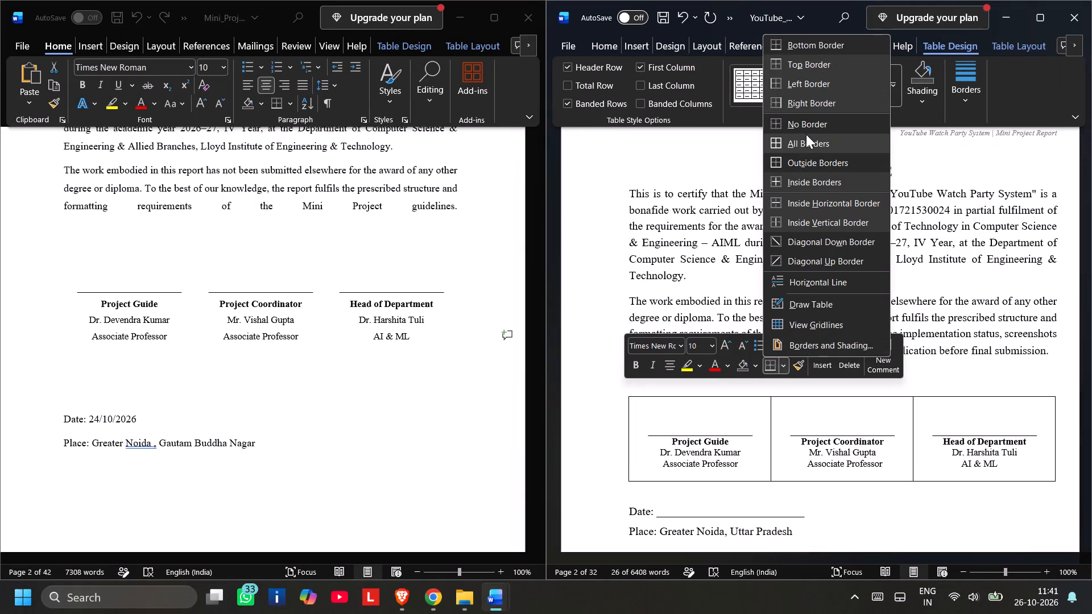
{"action": "left_click", "coordinate": [803, 127]}
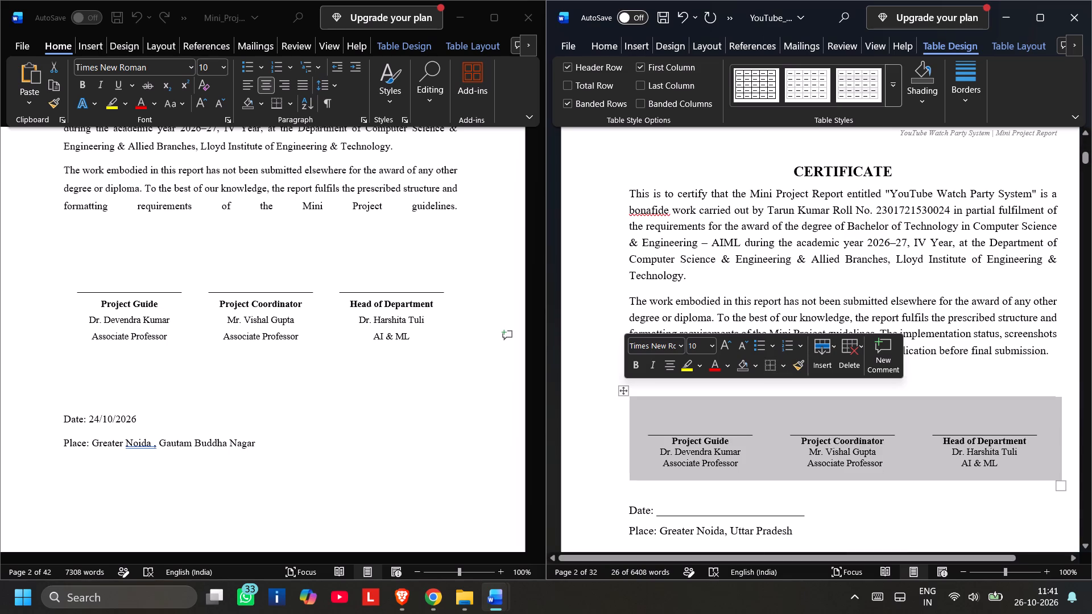
{"action": "left_click", "coordinate": [872, 495]}
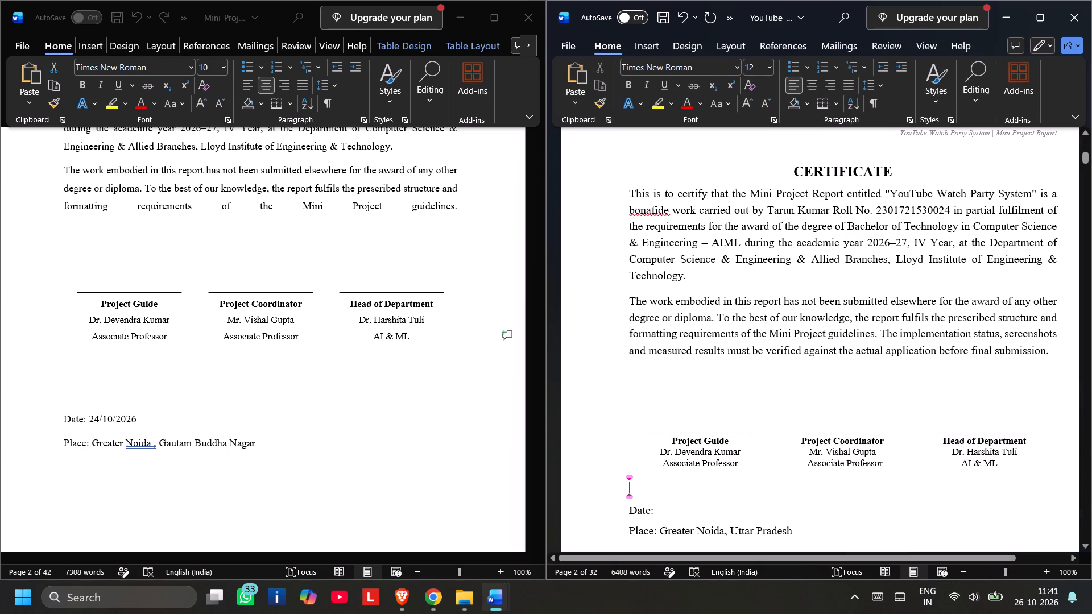
Set the font size of all text in the YouTube report's certificate signature table to 11.
{"action": "left_click", "coordinate": [881, 442]}
{"action": "double_click", "coordinate": [888, 456]}
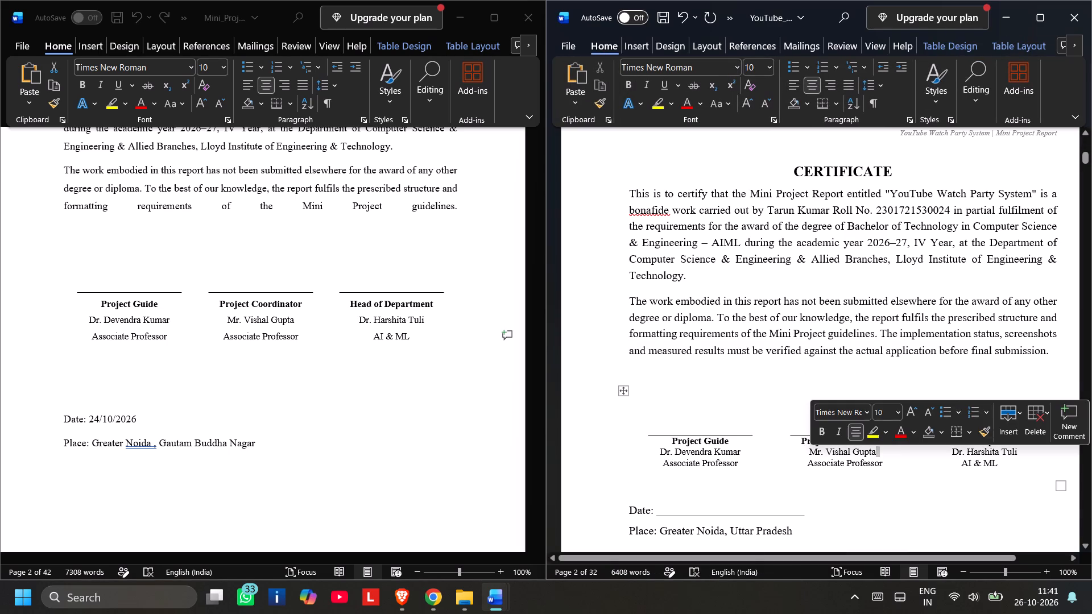
{"action": "left_click", "coordinate": [887, 466]}
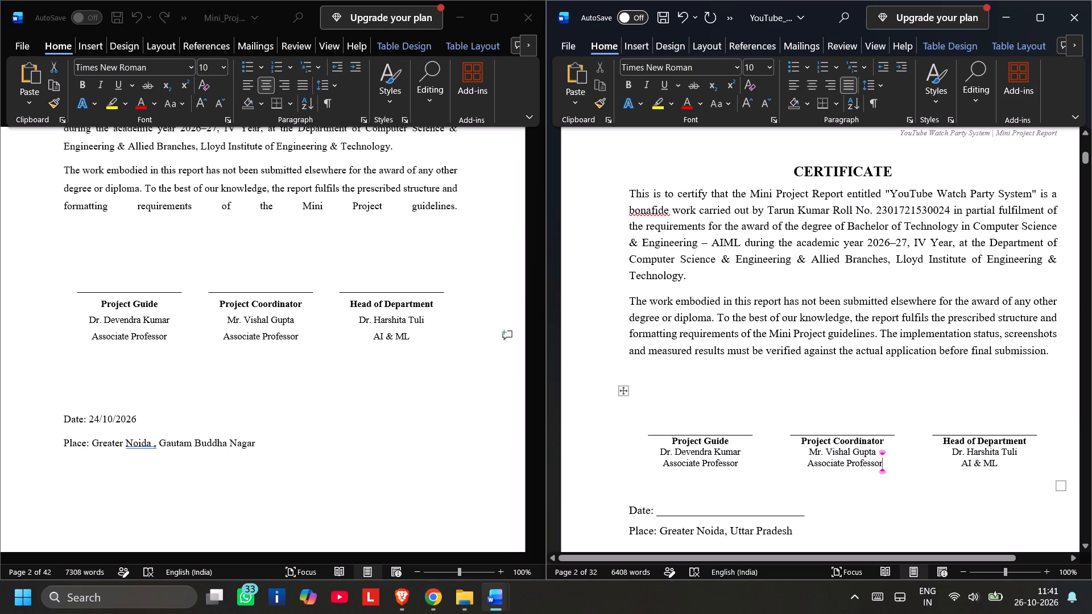
{"action": "left_click_drag", "start_coordinate": [646, 435], "coordinate": [875, 468]}
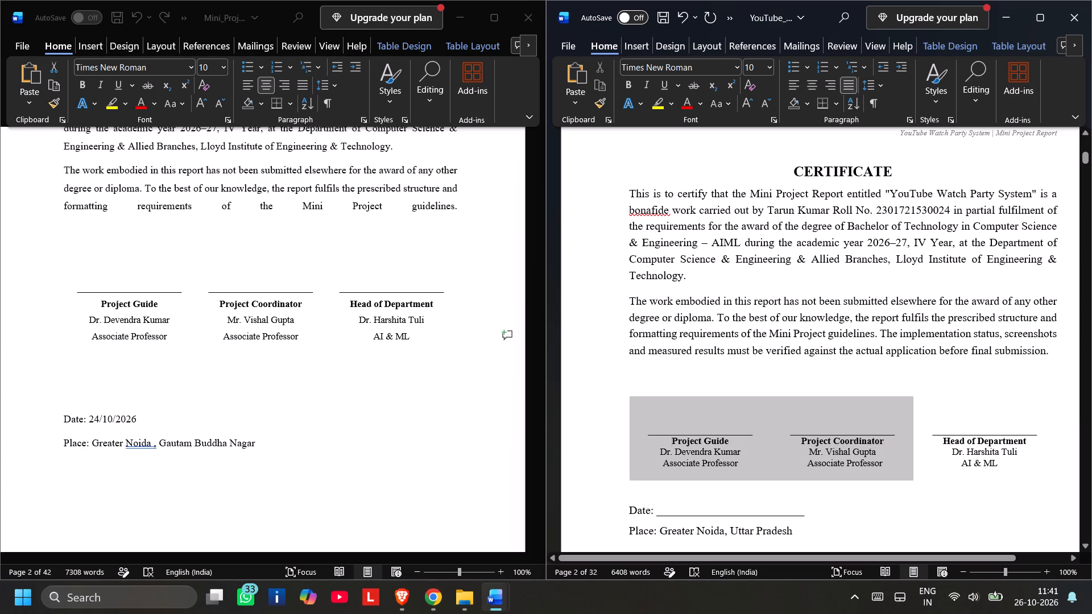
{"action": "left_click_drag", "start_coordinate": [875, 468], "coordinate": [1002, 472]}
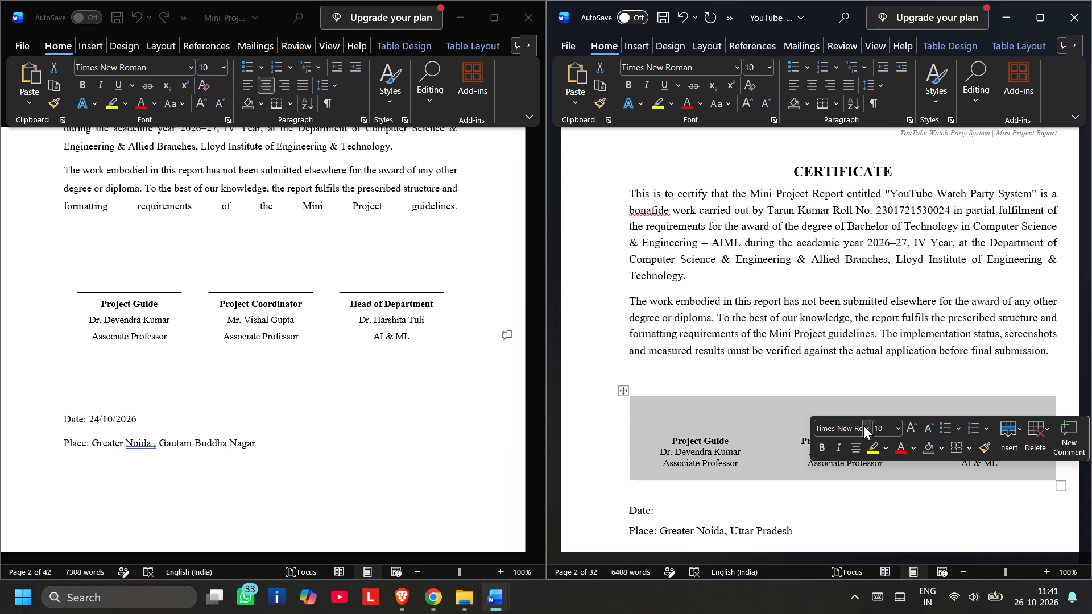
{"action": "left_click", "coordinate": [483, 424]}
{"action": "left_click", "coordinate": [349, 357]}
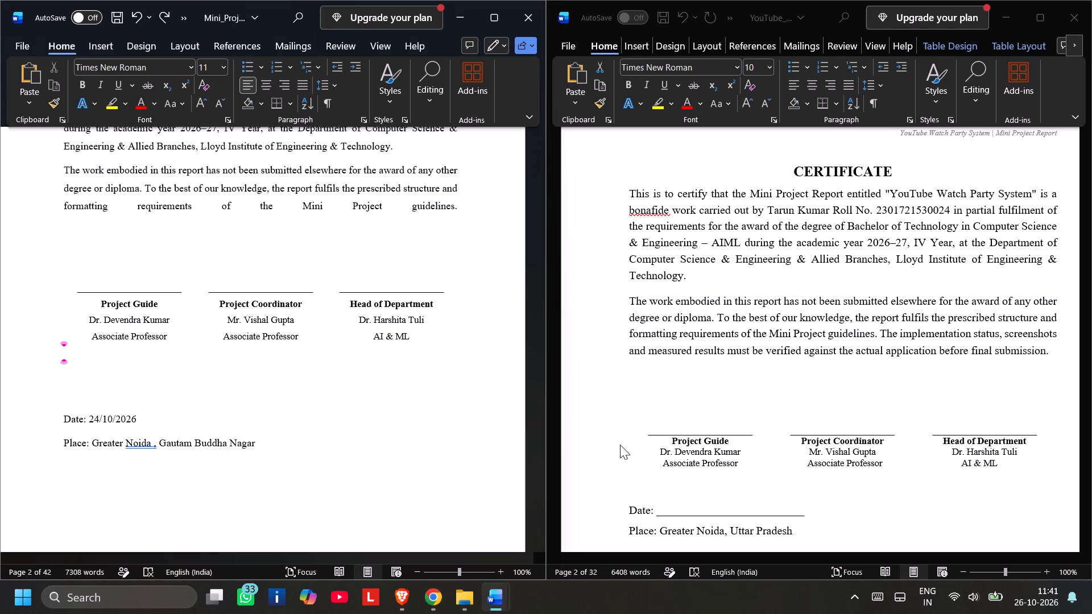
{"action": "left_click_drag", "start_coordinate": [642, 430], "coordinate": [923, 470]}
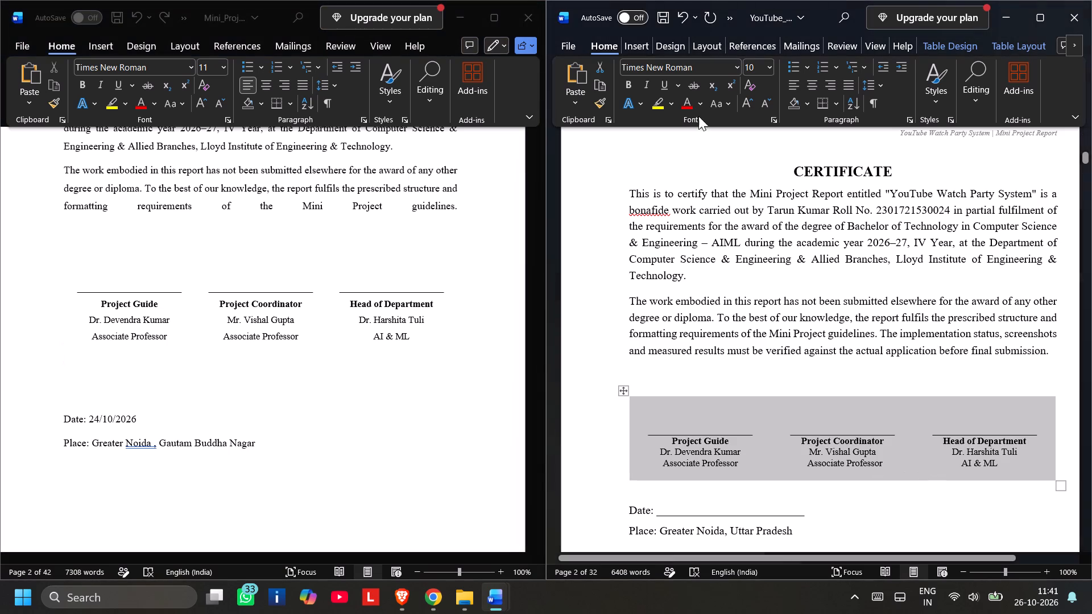
{"action": "left_click", "coordinate": [765, 70]}
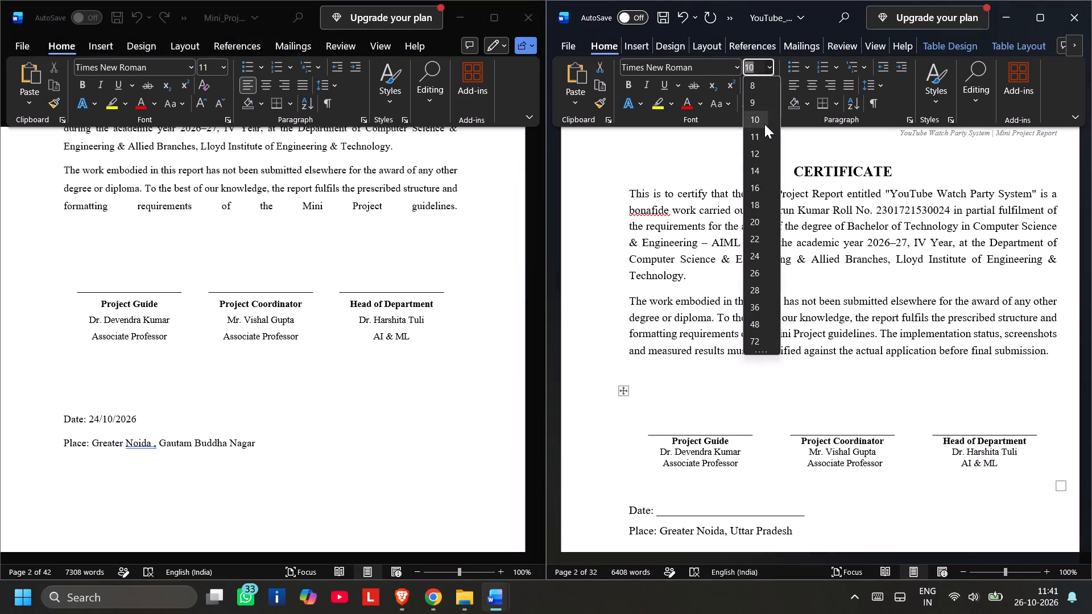
{"action": "left_click", "coordinate": [764, 131]}
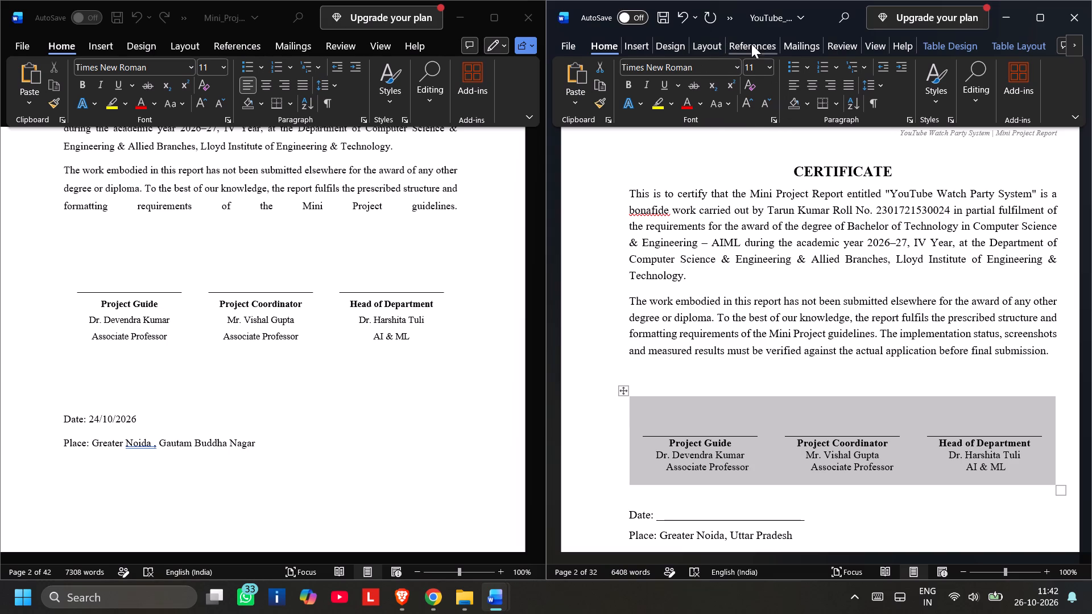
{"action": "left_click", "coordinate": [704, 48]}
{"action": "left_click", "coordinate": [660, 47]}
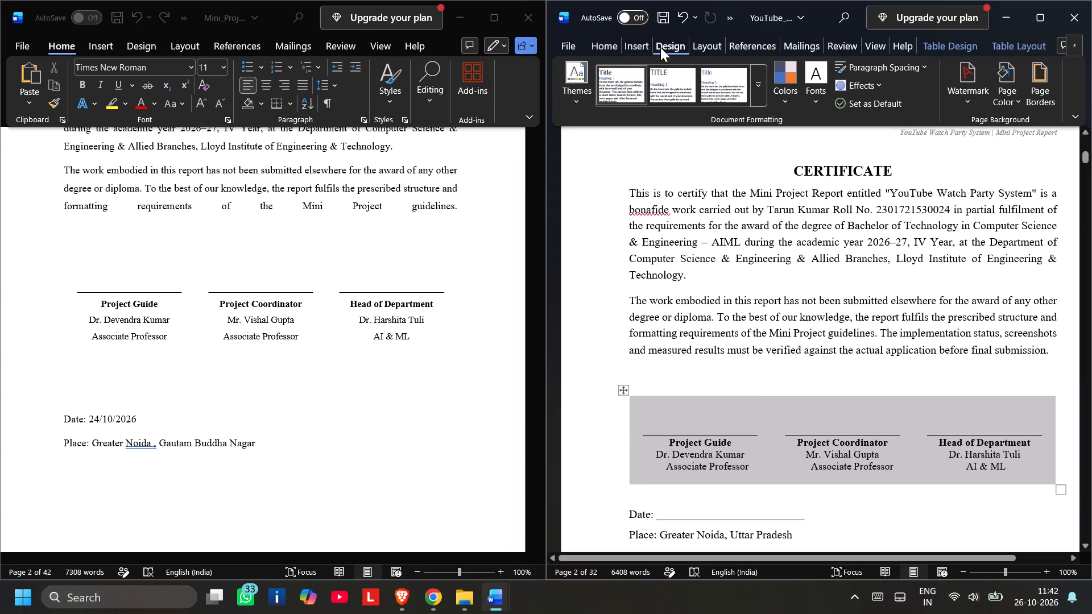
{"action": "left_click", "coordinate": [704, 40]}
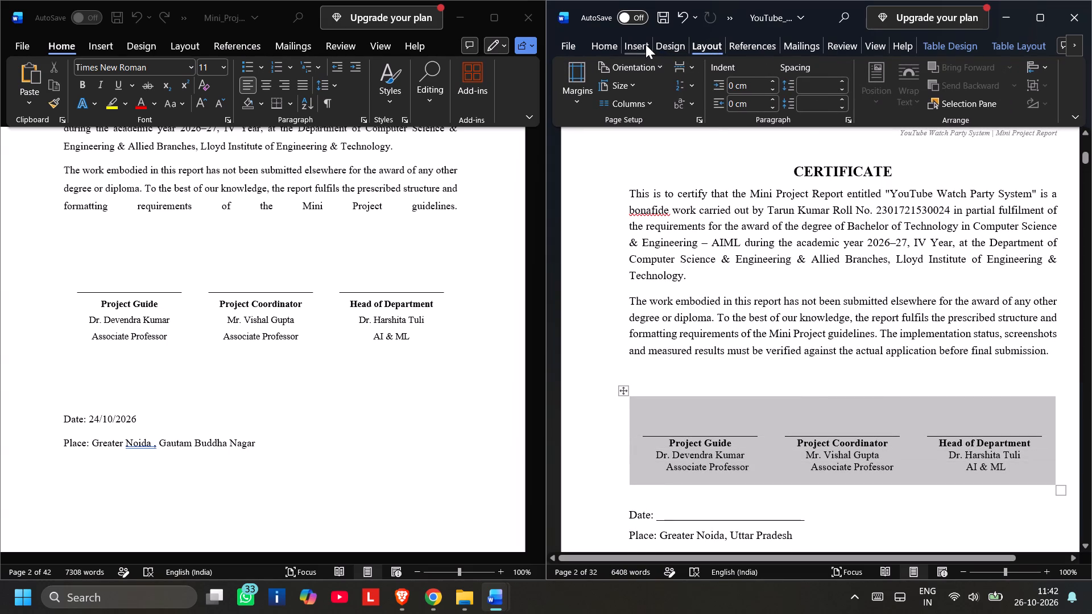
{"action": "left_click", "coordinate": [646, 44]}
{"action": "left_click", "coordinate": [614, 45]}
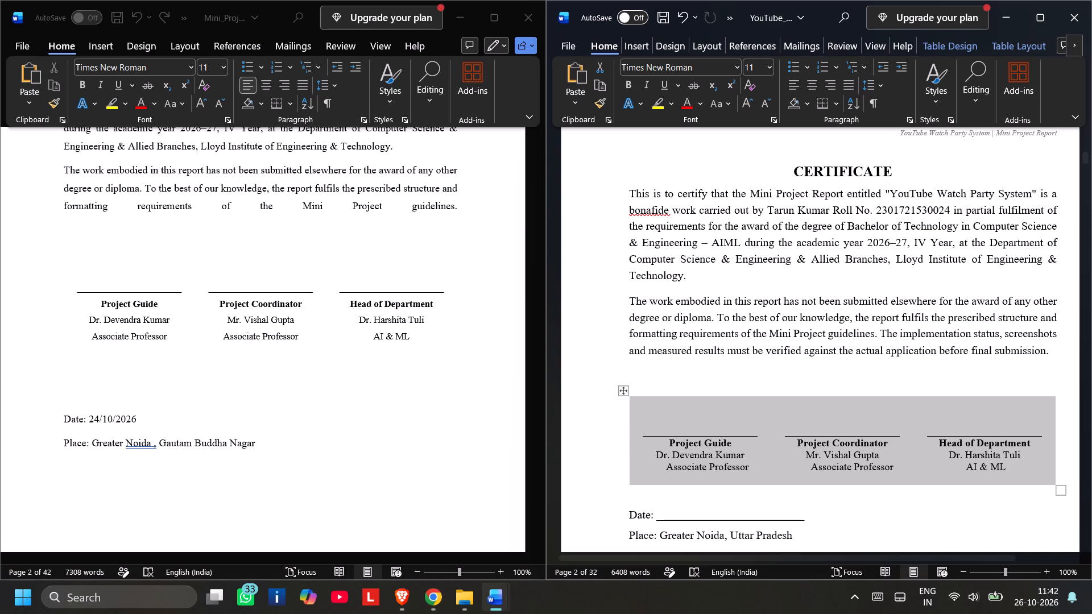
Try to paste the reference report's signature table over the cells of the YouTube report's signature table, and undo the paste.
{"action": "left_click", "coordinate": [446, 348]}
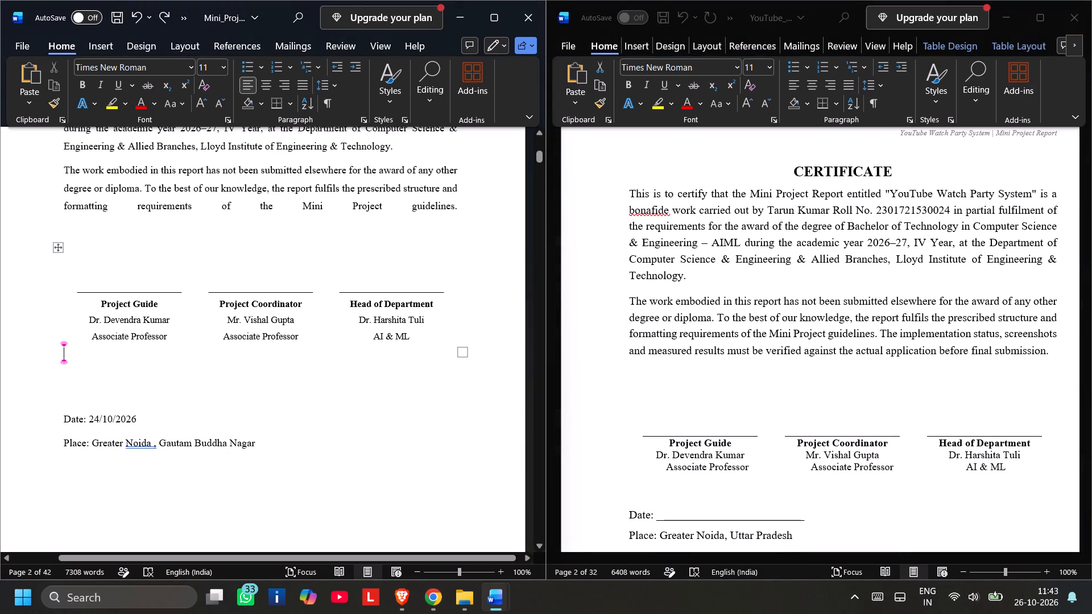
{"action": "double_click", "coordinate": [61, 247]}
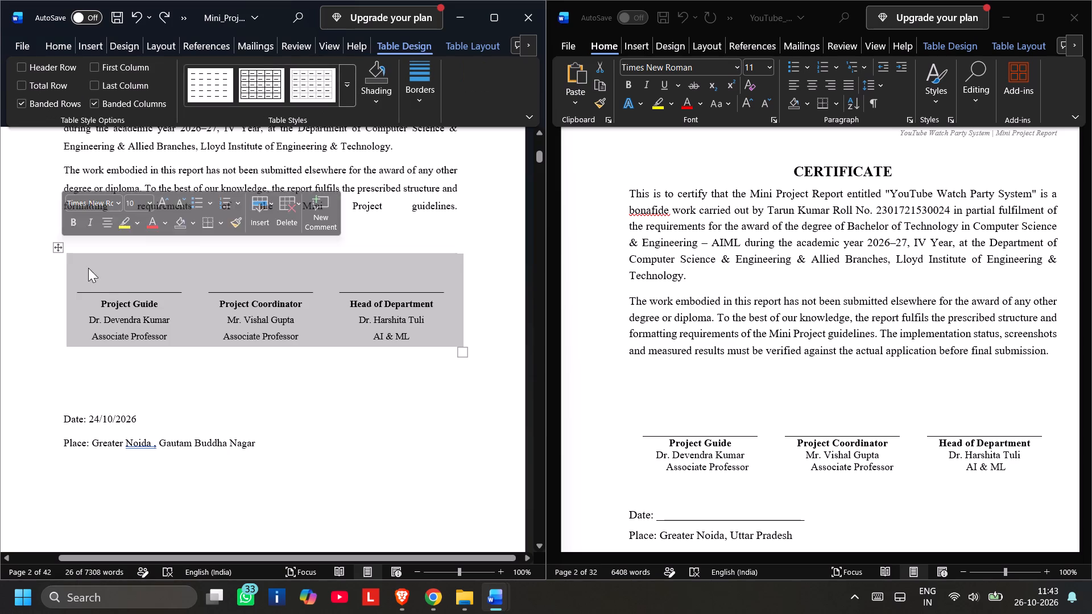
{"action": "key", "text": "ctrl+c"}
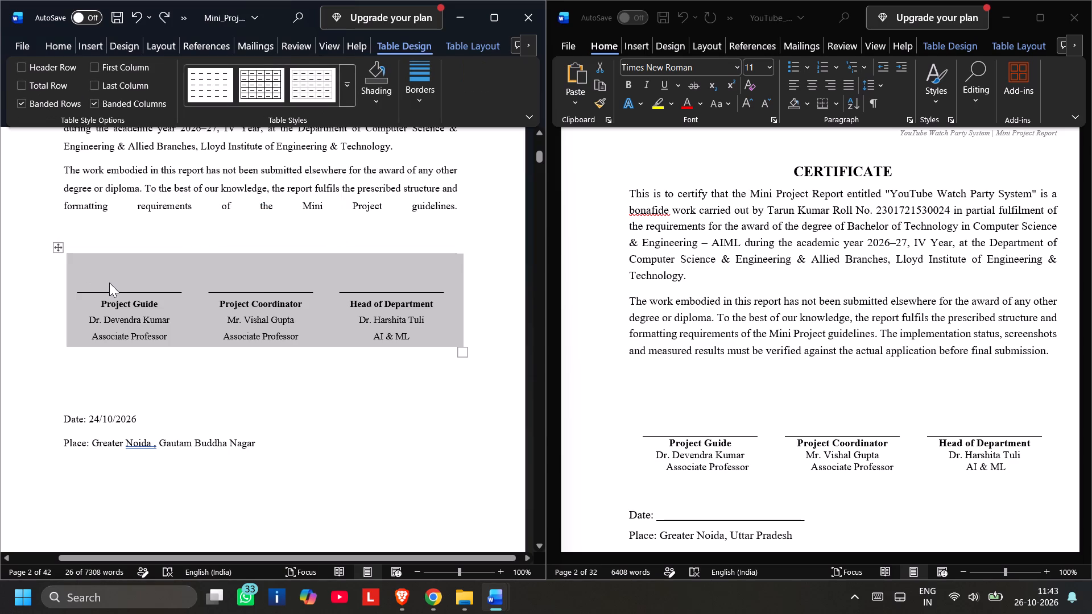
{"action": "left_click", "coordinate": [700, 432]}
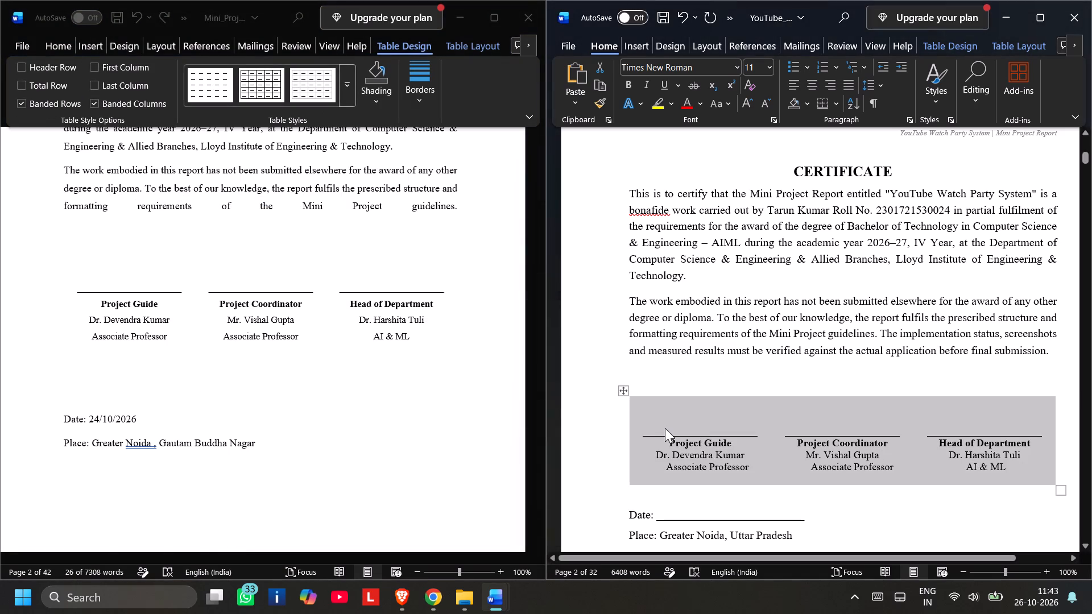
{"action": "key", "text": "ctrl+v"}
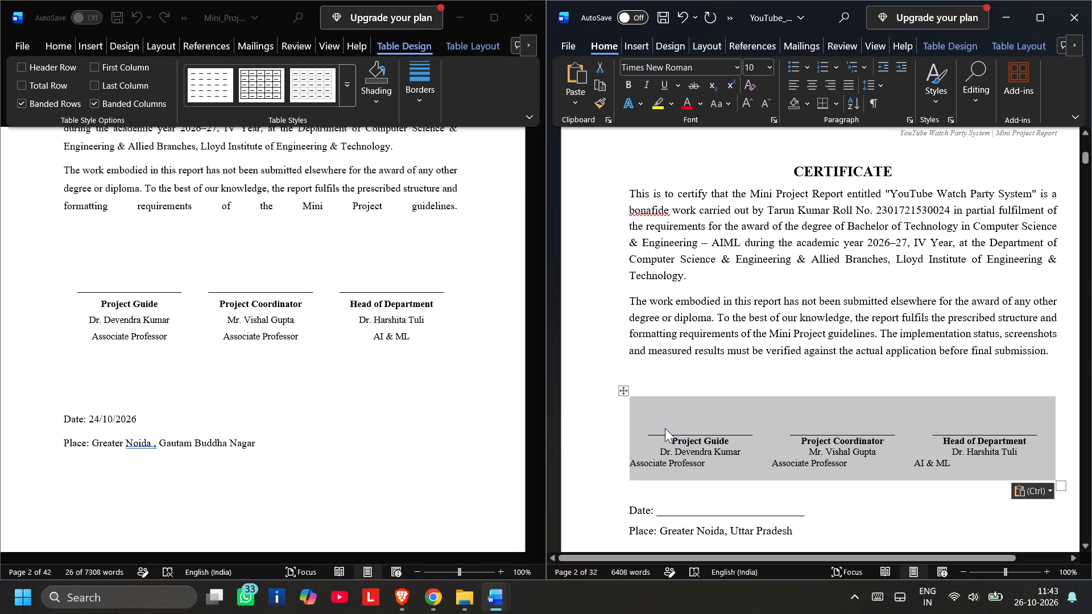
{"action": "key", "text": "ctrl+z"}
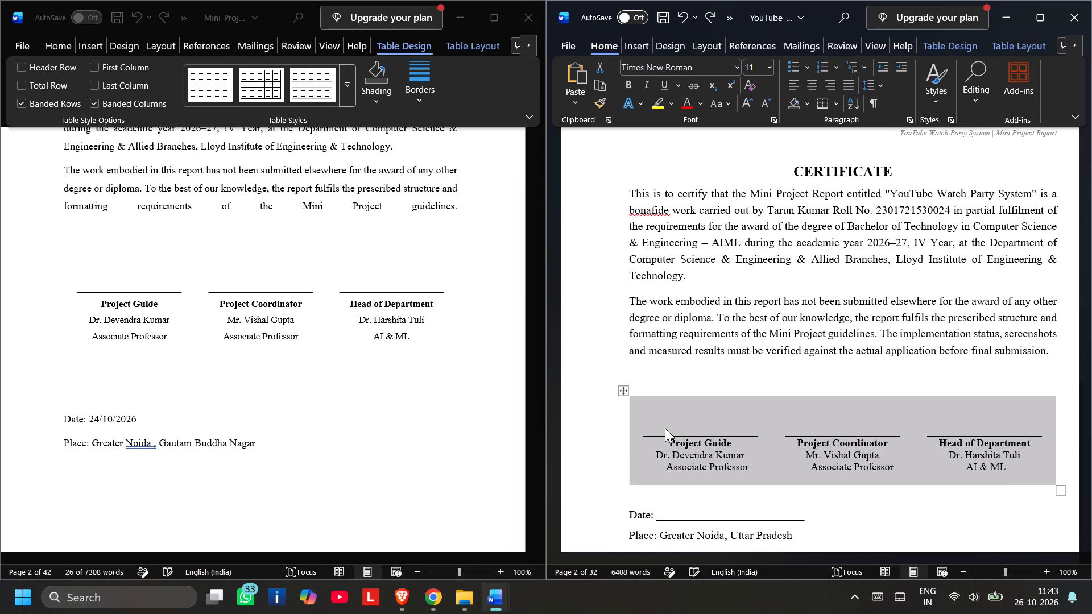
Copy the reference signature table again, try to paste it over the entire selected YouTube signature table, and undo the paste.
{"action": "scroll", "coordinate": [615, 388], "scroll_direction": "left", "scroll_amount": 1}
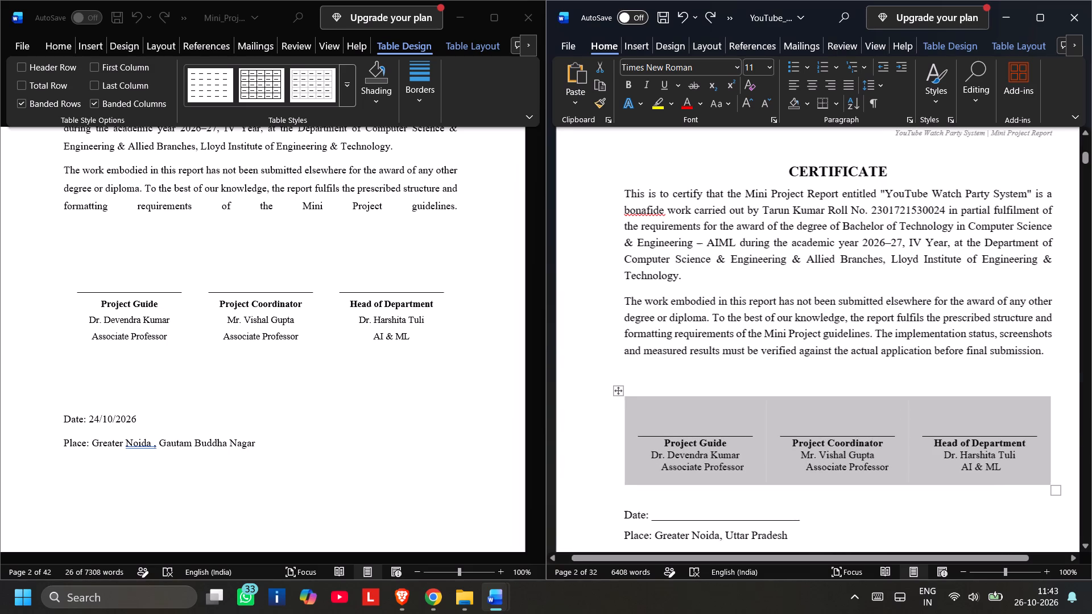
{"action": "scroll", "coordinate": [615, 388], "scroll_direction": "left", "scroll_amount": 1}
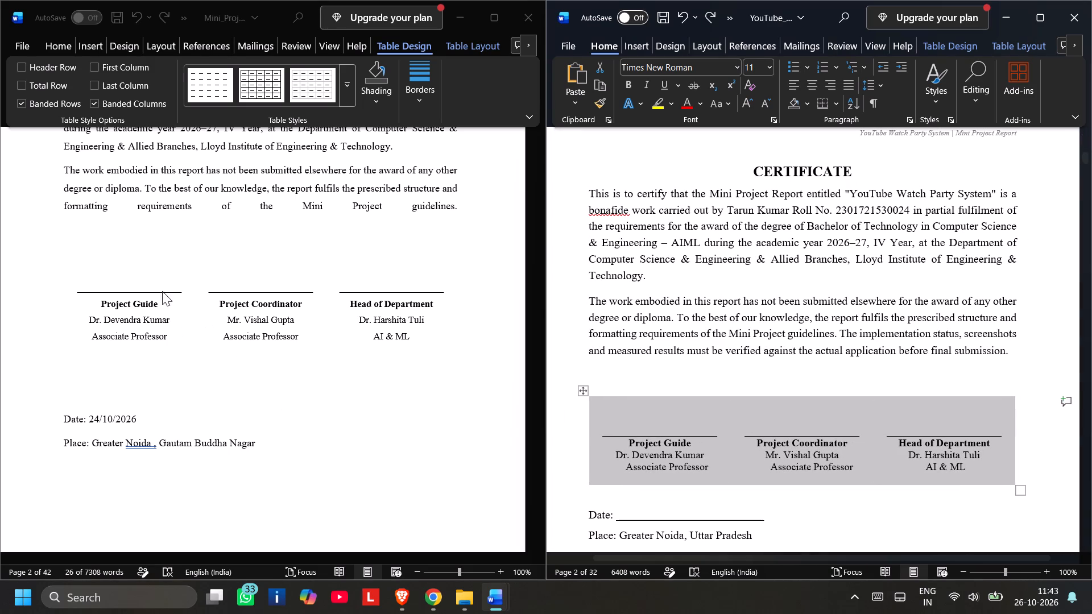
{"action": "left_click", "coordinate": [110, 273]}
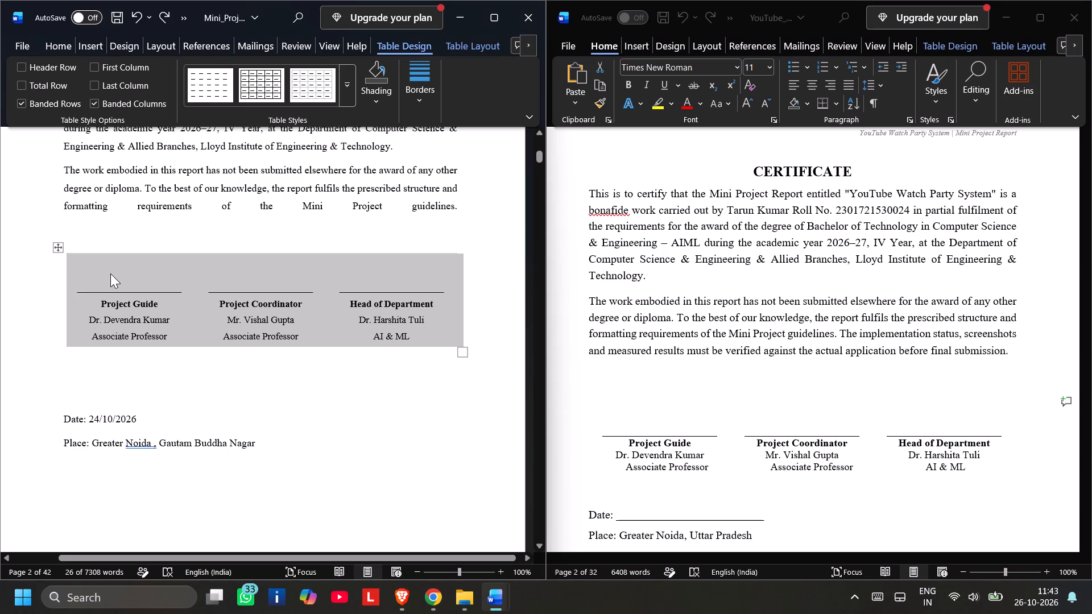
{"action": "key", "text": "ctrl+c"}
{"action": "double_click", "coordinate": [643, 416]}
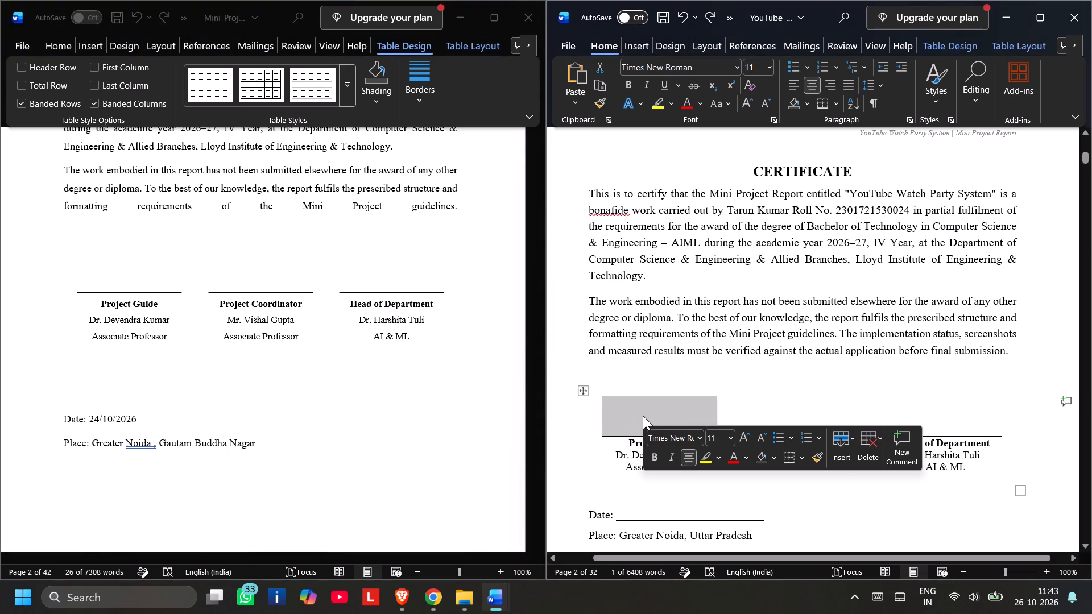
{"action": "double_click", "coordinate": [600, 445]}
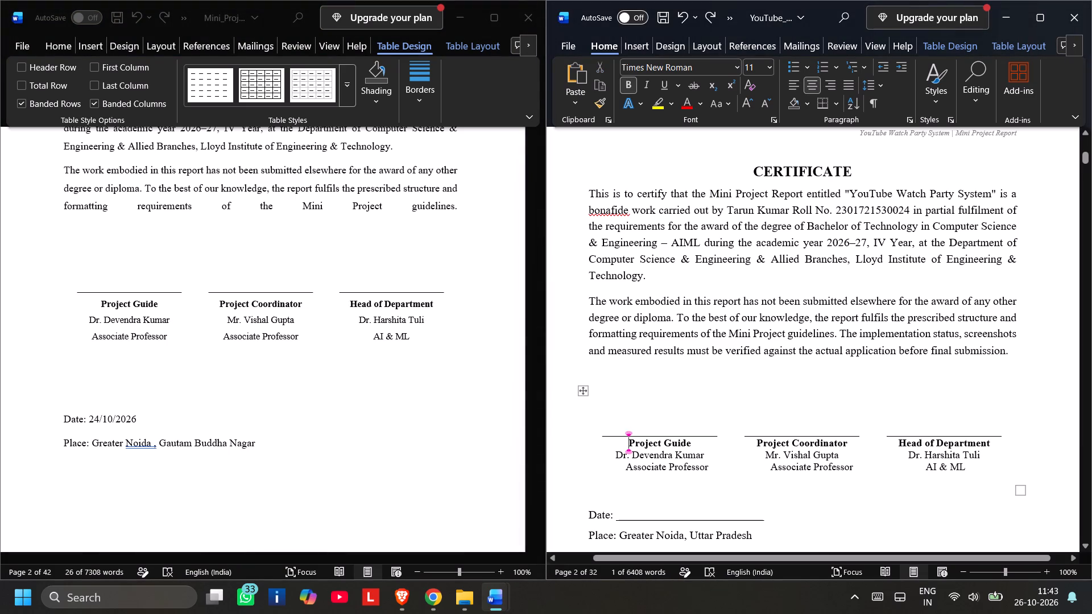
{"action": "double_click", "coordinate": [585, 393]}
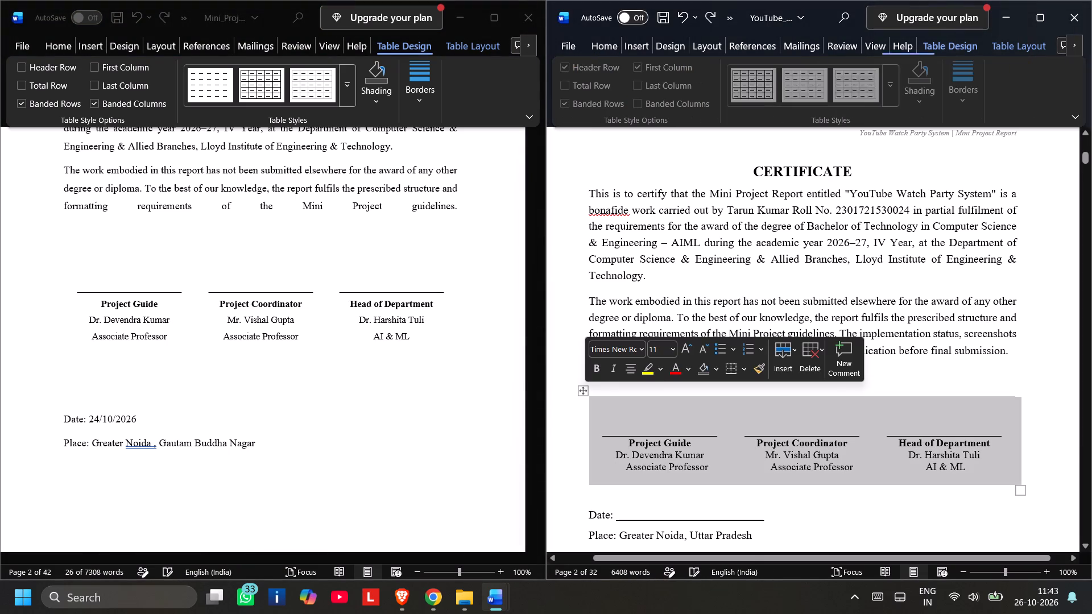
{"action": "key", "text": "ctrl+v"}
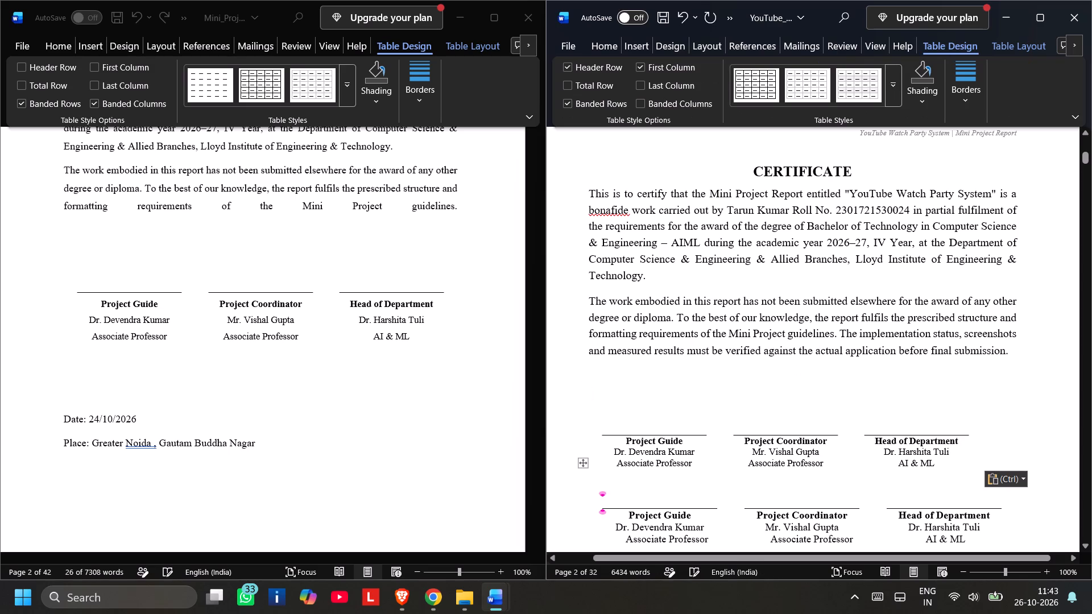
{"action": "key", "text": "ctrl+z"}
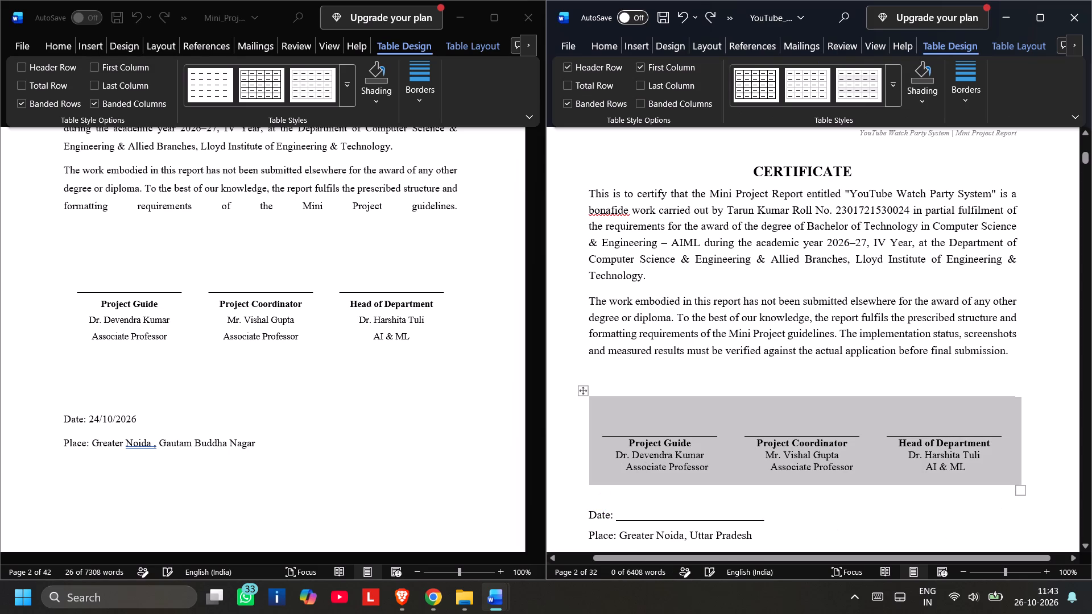
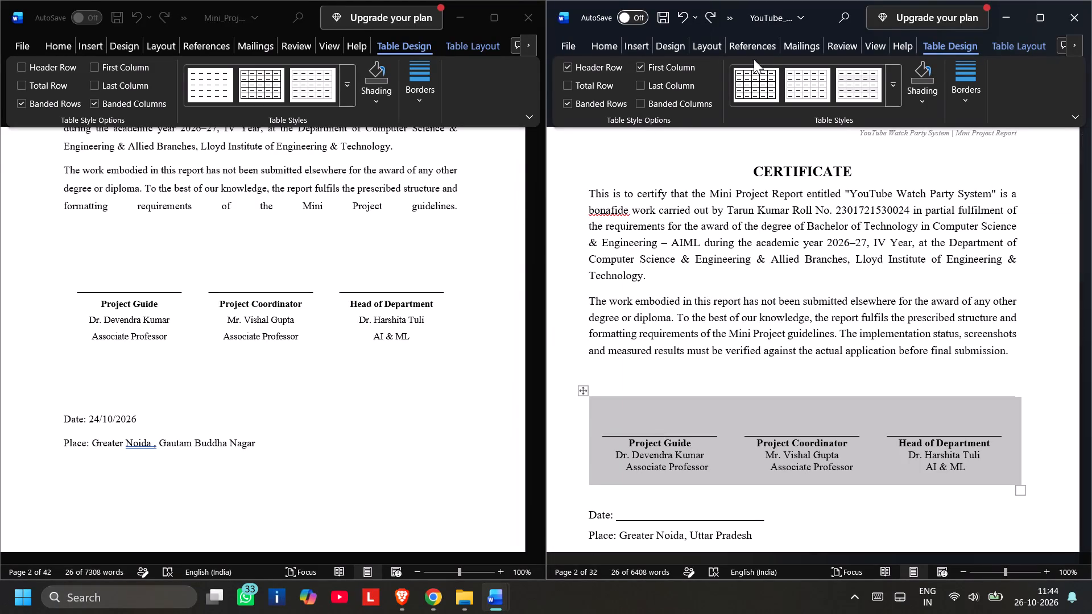
Set the font size of the selected signature table on the YouTube report's Certificate page to 11.
{"action": "left_click", "coordinate": [610, 37]}
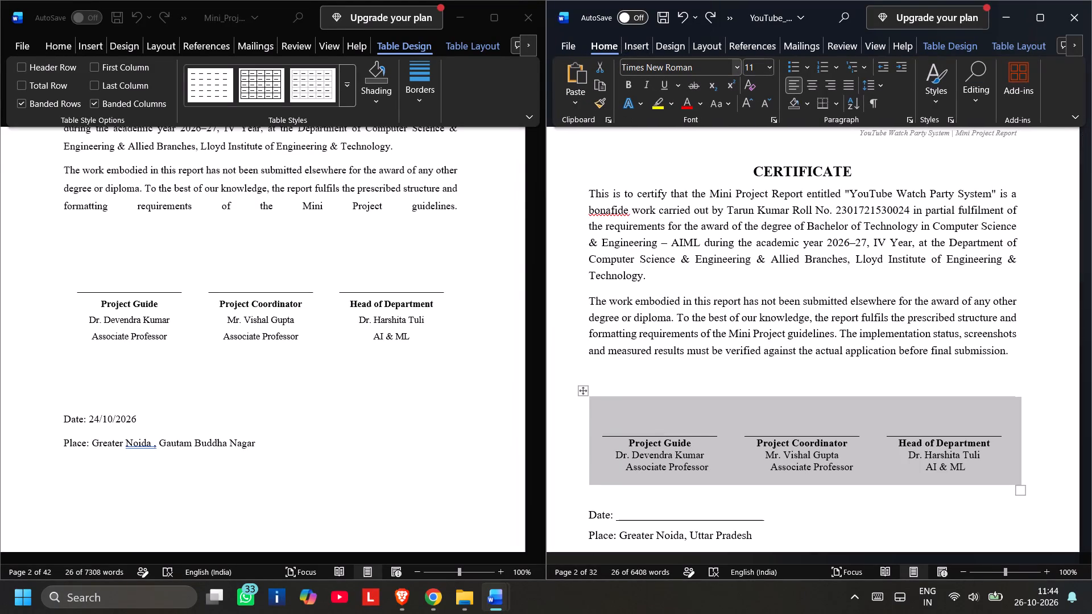
{"action": "left_click", "coordinate": [768, 72]}
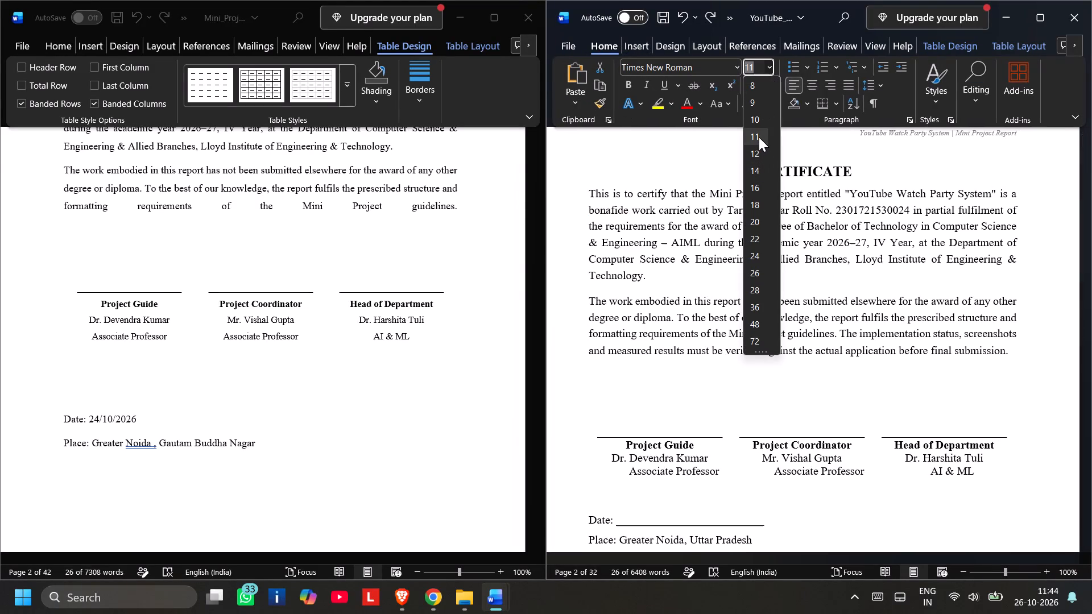
{"action": "left_click", "coordinate": [758, 137]}
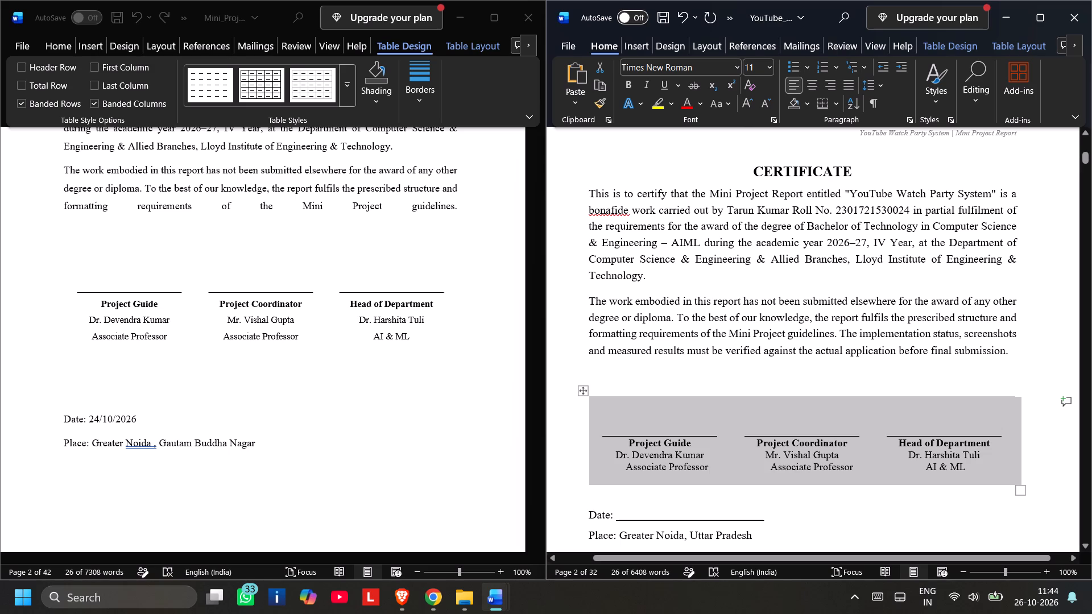
Check the font size of the reference report's signature table against the YouTube report's table.
{"action": "left_click", "coordinate": [428, 296]}
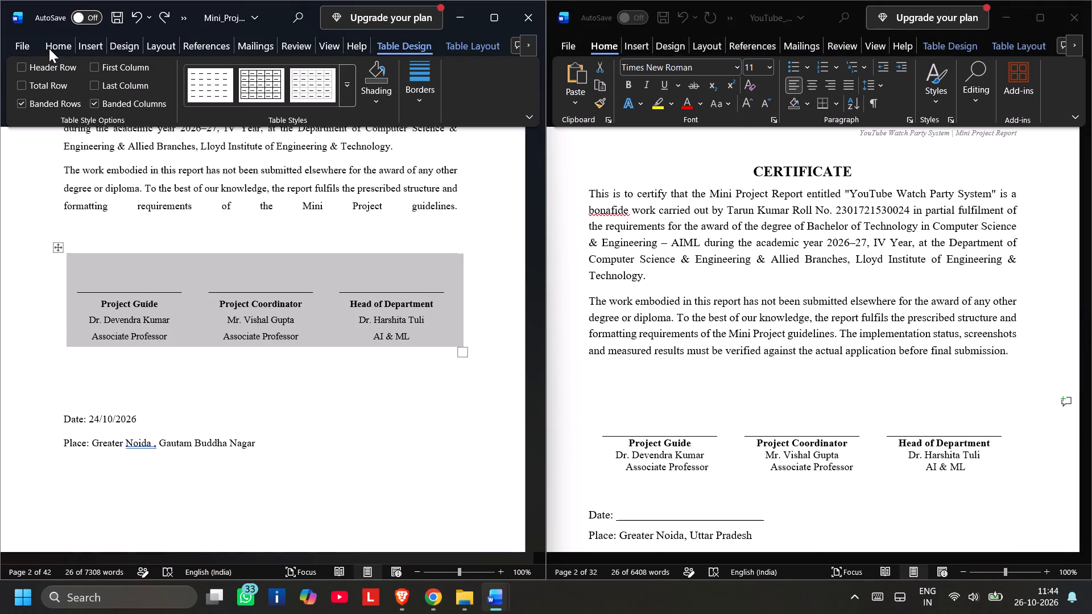
{"action": "left_click", "coordinate": [49, 48]}
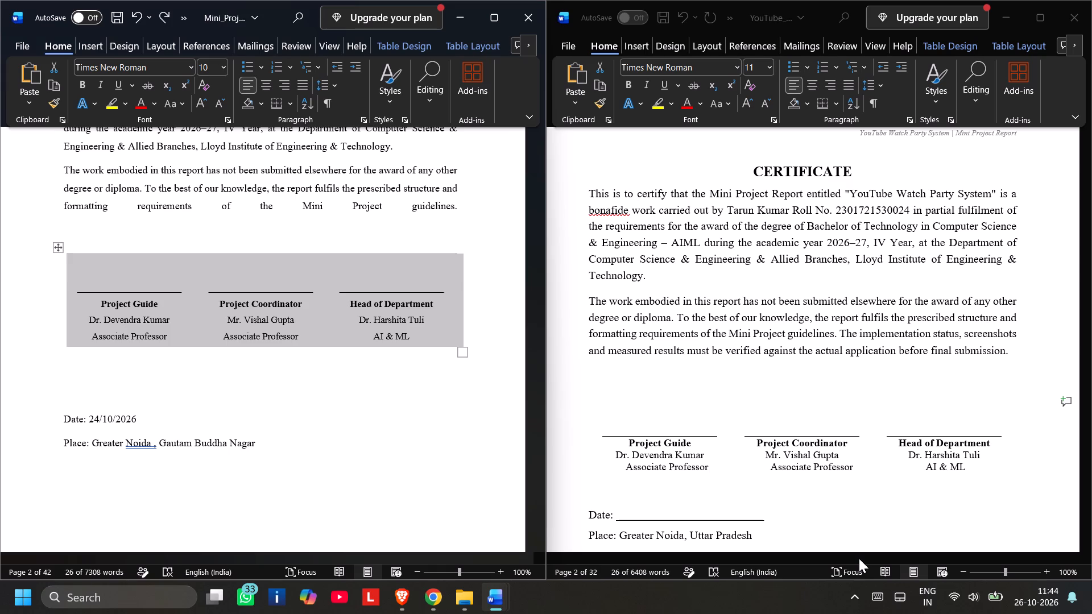
{"action": "left_click", "coordinate": [737, 460]}
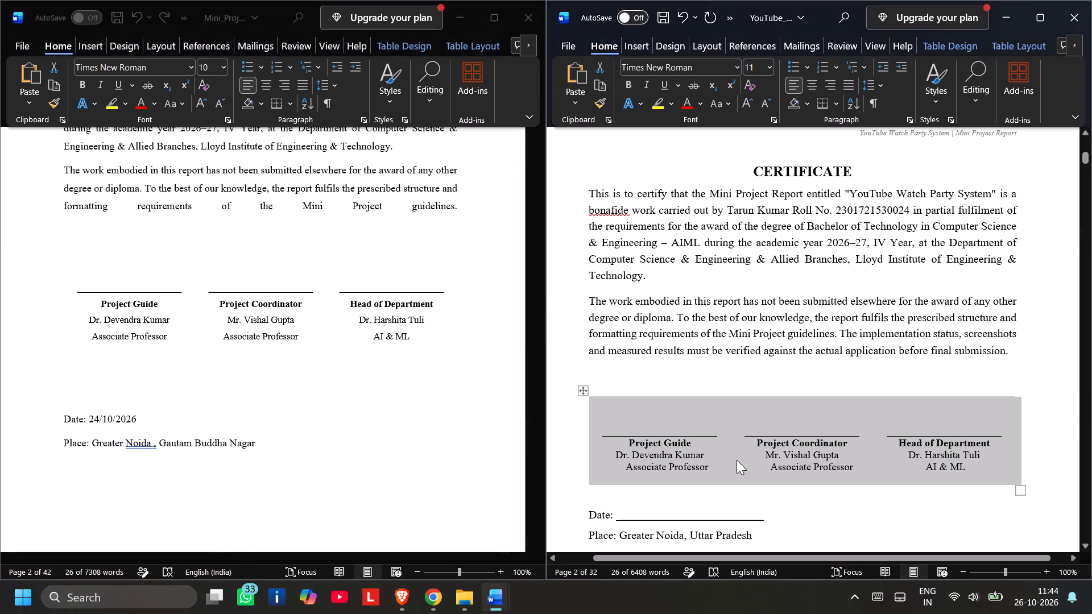
{"action": "left_click", "coordinate": [814, 383]}
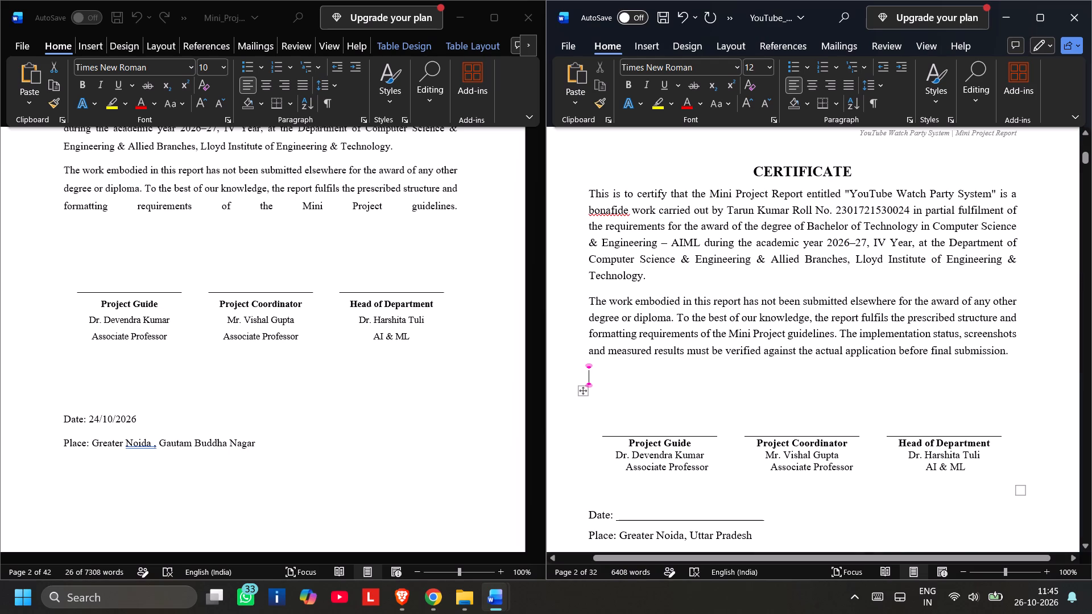
Shorten the blank underline after Date on the YouTube report's Certificate page by a few characters.
{"action": "scroll", "coordinate": [867, 463], "scroll_direction": "down", "scroll_amount": 1}
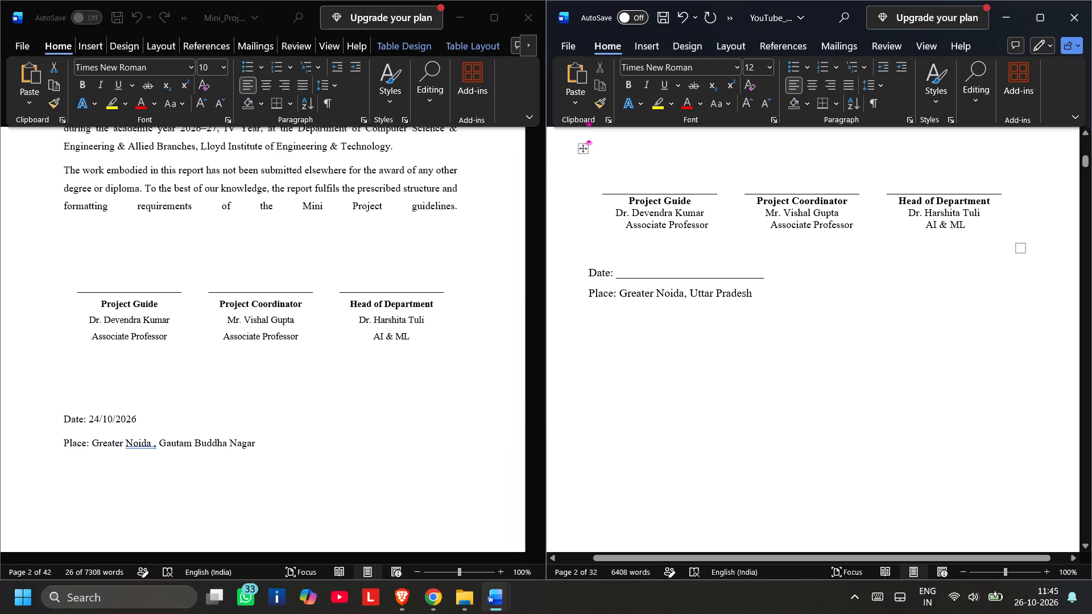
{"action": "left_click", "coordinate": [764, 276]}
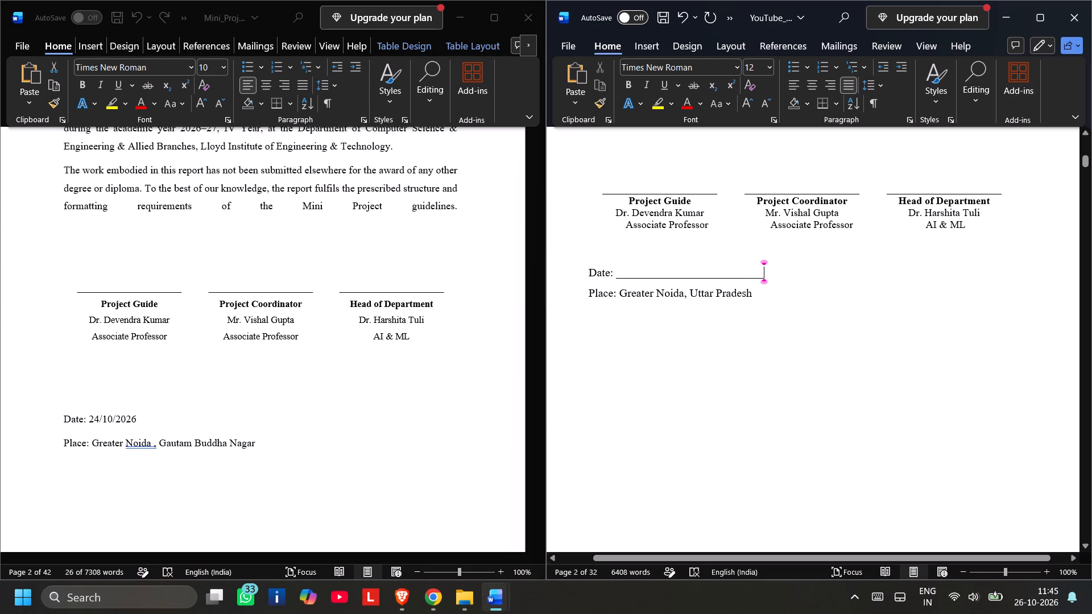
{"action": "key", "text": "BackSpace"}
{"action": "key", "text": "BackSpace"}
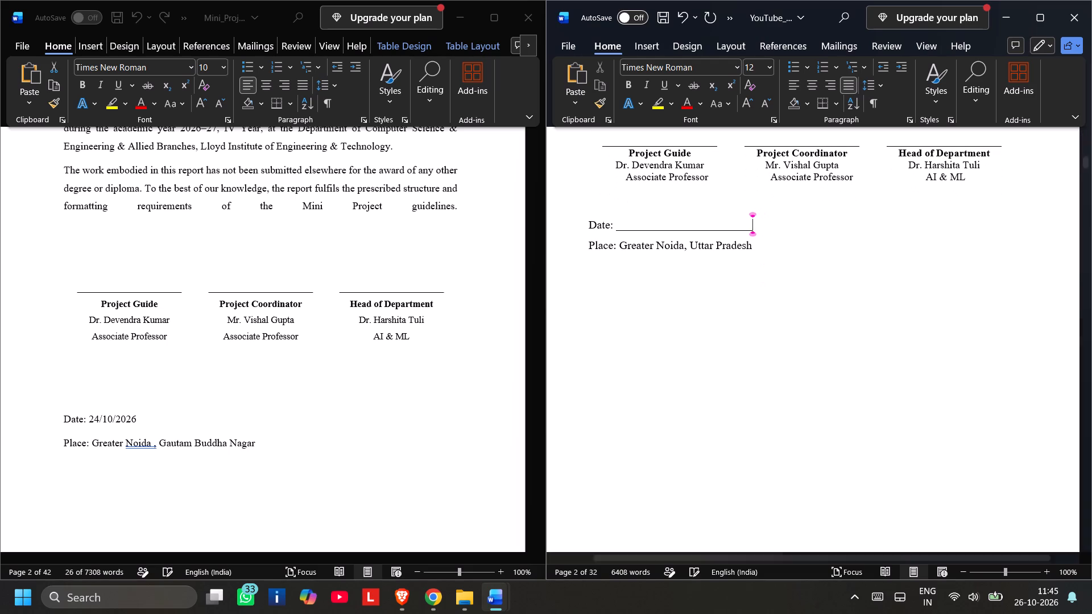
{"action": "key", "text": "BackSpace"}
{"action": "key", "text": "BackSpace"}
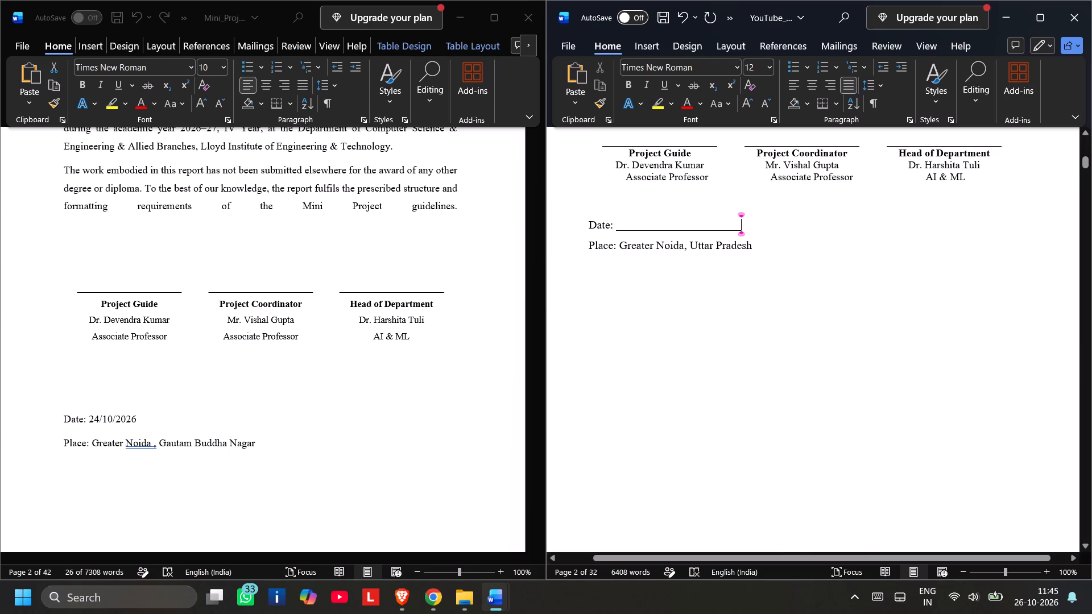
Add an empty line above the Date line on the YouTube report's Certificate page.
{"action": "left_click", "coordinate": [688, 206]}
{"action": "key", "text": "Return"}
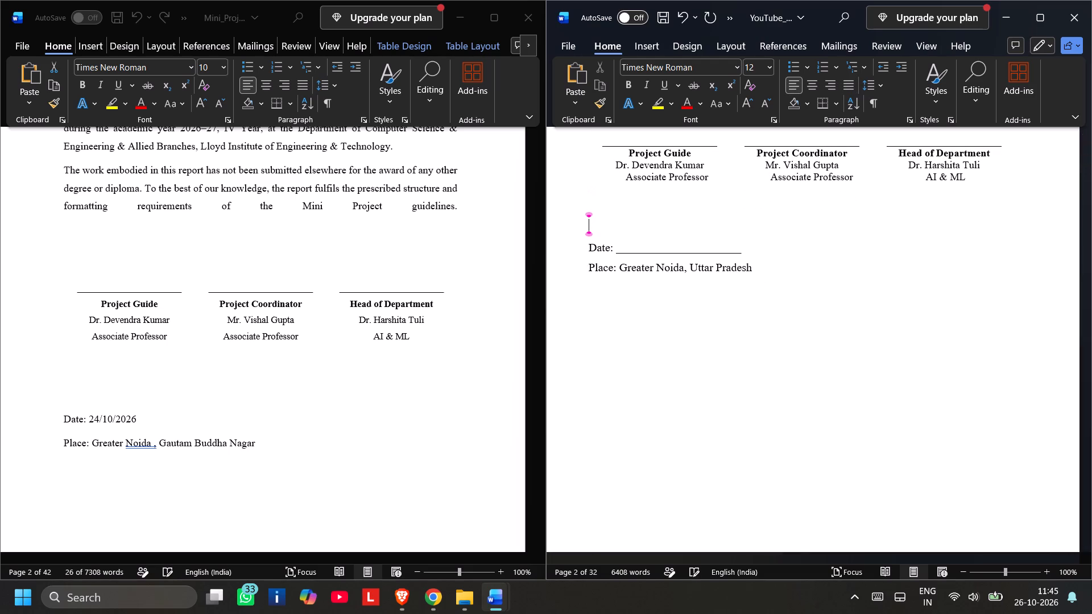
Replace the Name blank on the YouTube report's Declaration page with the student's full name.
{"action": "scroll", "coordinate": [377, 341], "scroll_direction": "down", "scroll_amount": 1}
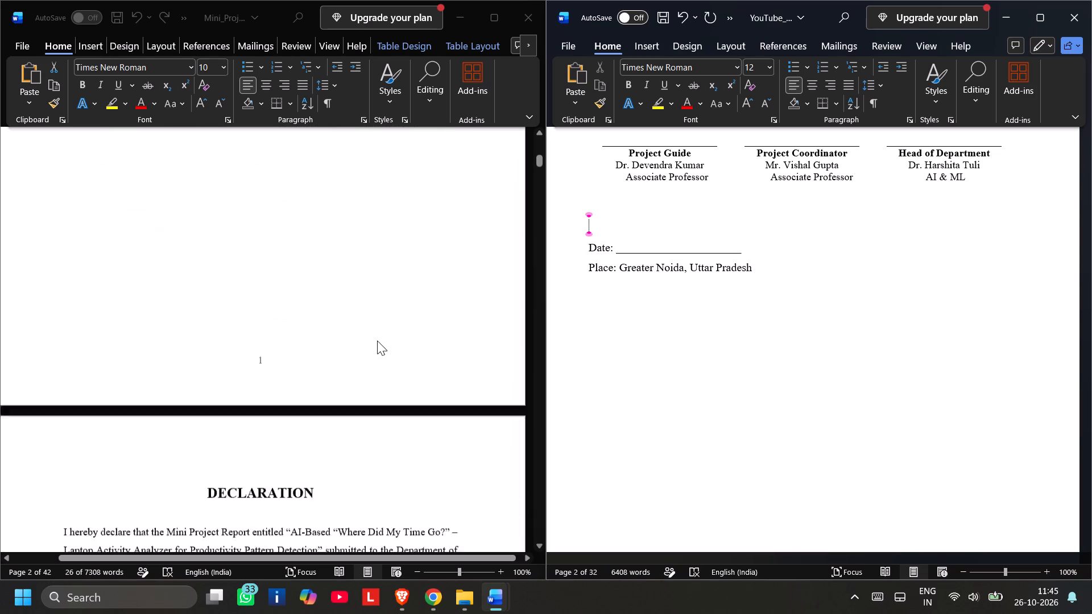
{"action": "scroll", "coordinate": [377, 341], "scroll_direction": "down", "scroll_amount": 1}
{"action": "scroll", "coordinate": [704, 385], "scroll_direction": "down", "scroll_amount": 1}
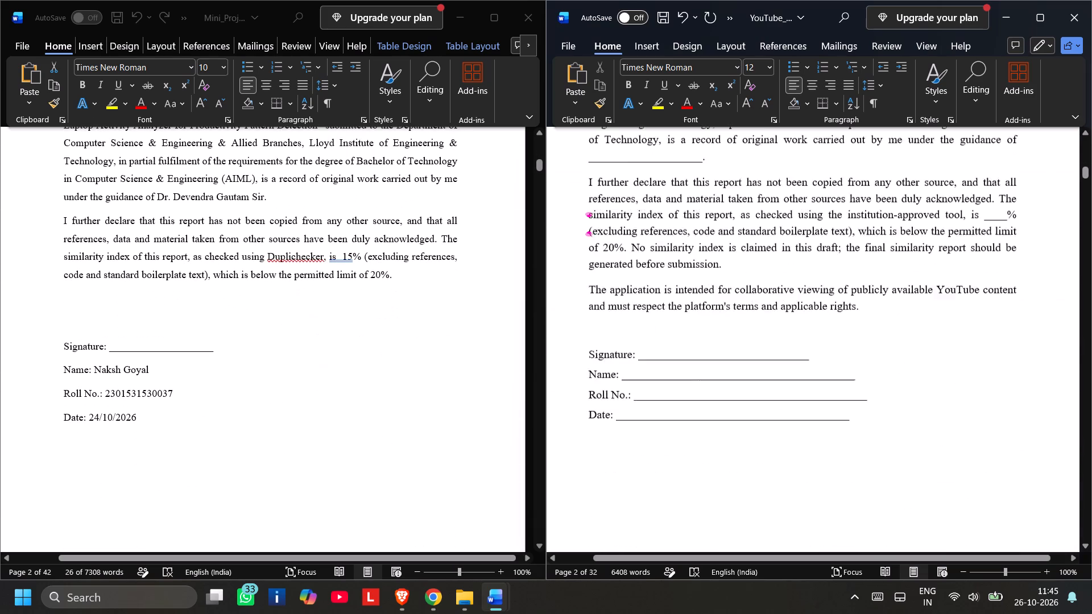
{"action": "scroll", "coordinate": [704, 385], "scroll_direction": "down", "scroll_amount": 2}
{"action": "scroll", "coordinate": [311, 399], "scroll_direction": "up", "scroll_amount": 1}
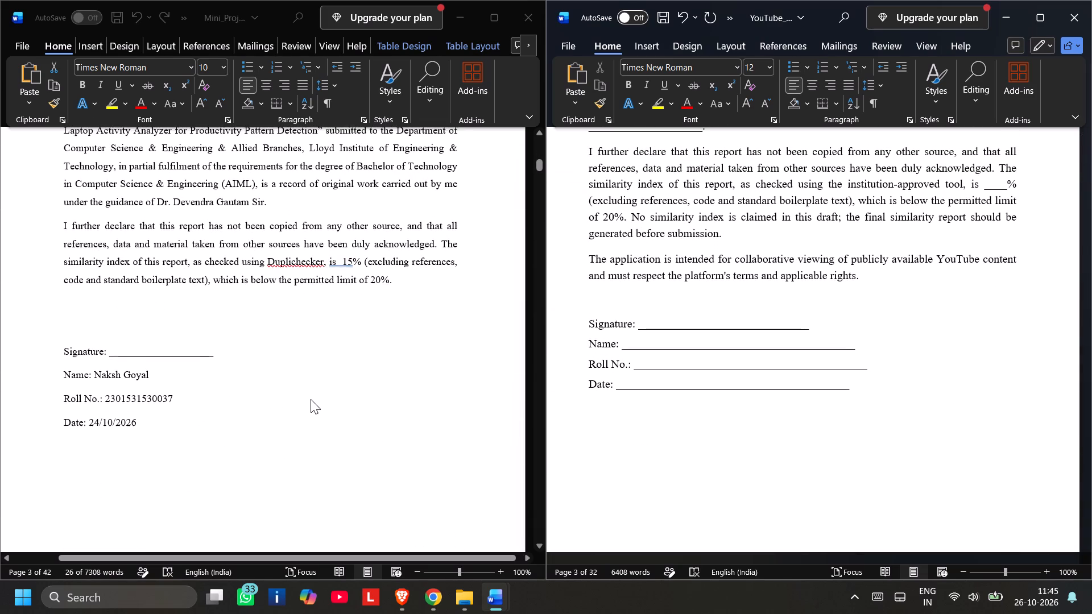
{"action": "double_click", "coordinate": [734, 346]}
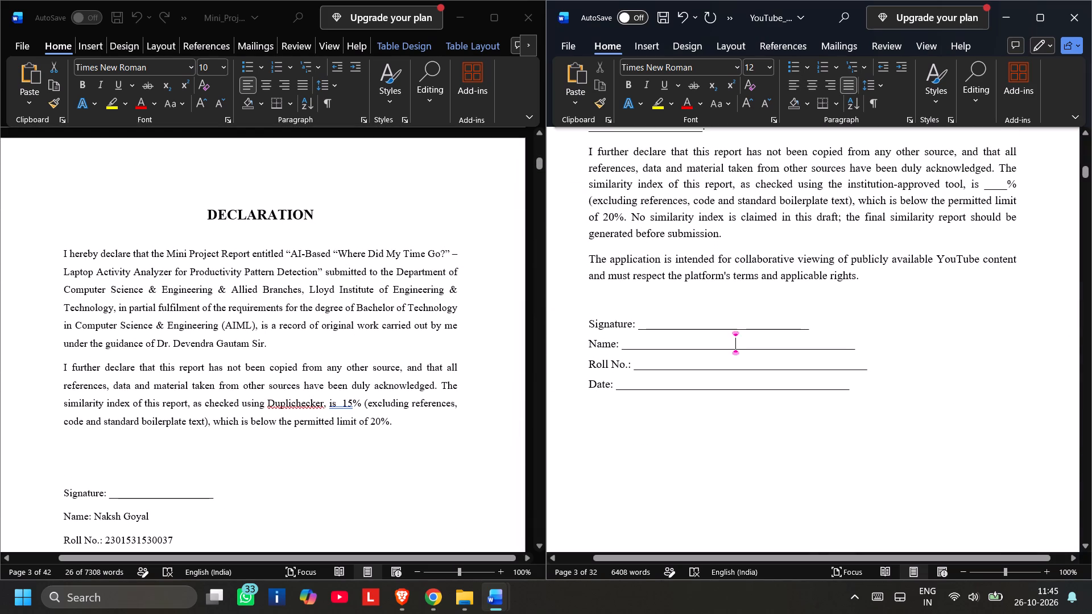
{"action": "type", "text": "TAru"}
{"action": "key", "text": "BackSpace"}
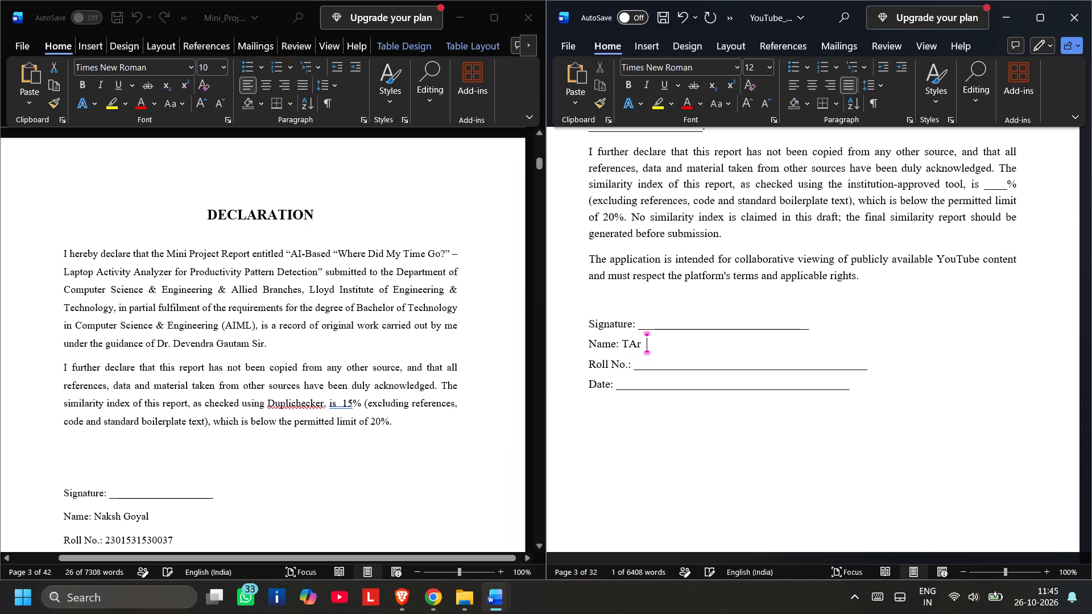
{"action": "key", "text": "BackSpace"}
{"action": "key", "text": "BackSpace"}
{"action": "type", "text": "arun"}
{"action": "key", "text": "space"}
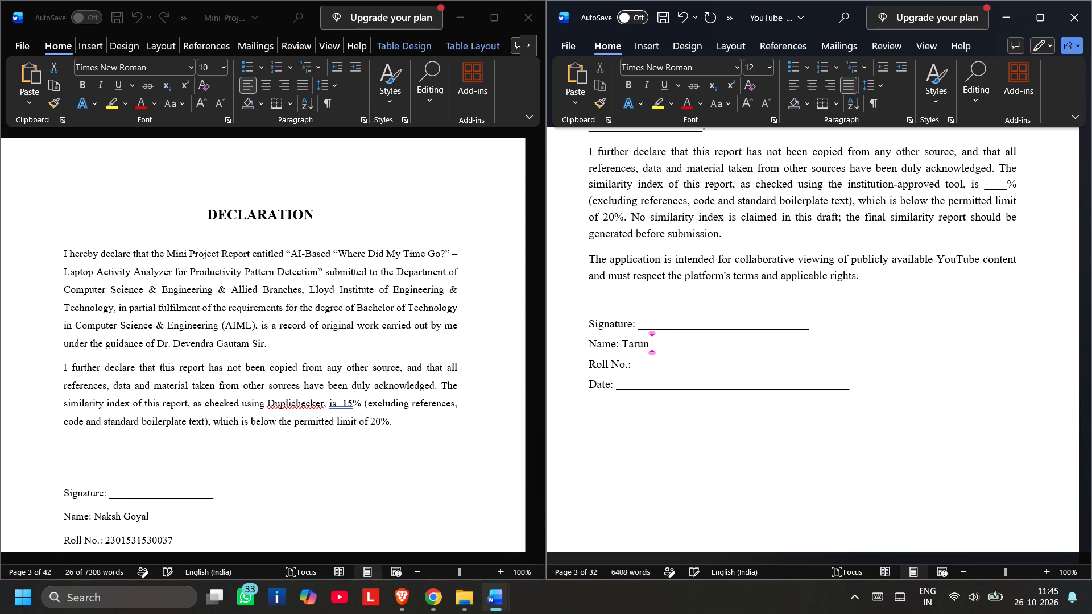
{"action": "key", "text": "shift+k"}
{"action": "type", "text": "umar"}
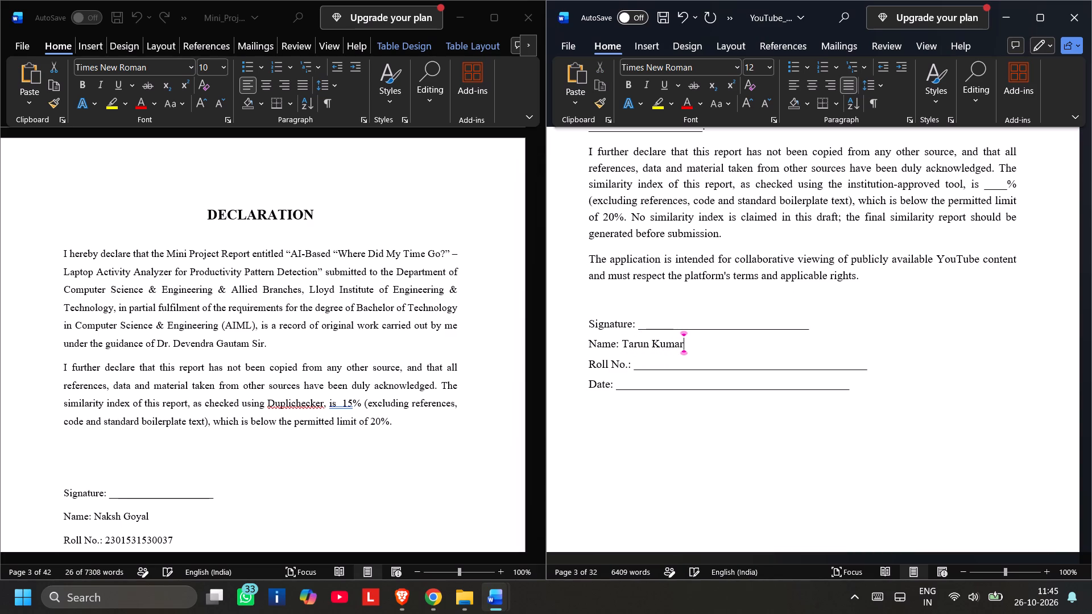
Replace the Roll No. blank on the Declaration page with the student's roll number.
{"action": "double_click", "coordinate": [791, 370]}
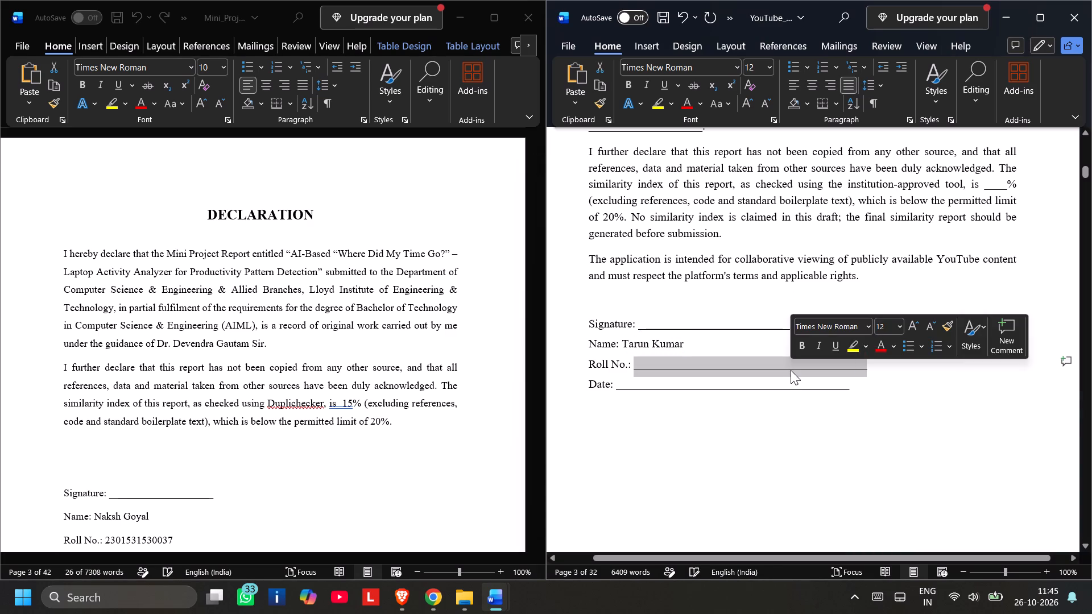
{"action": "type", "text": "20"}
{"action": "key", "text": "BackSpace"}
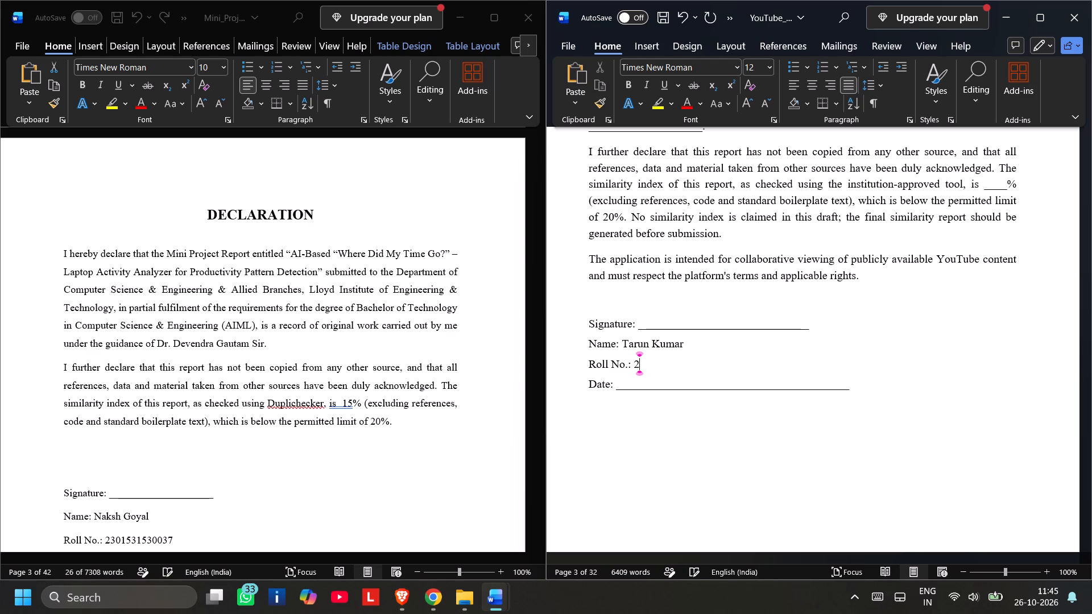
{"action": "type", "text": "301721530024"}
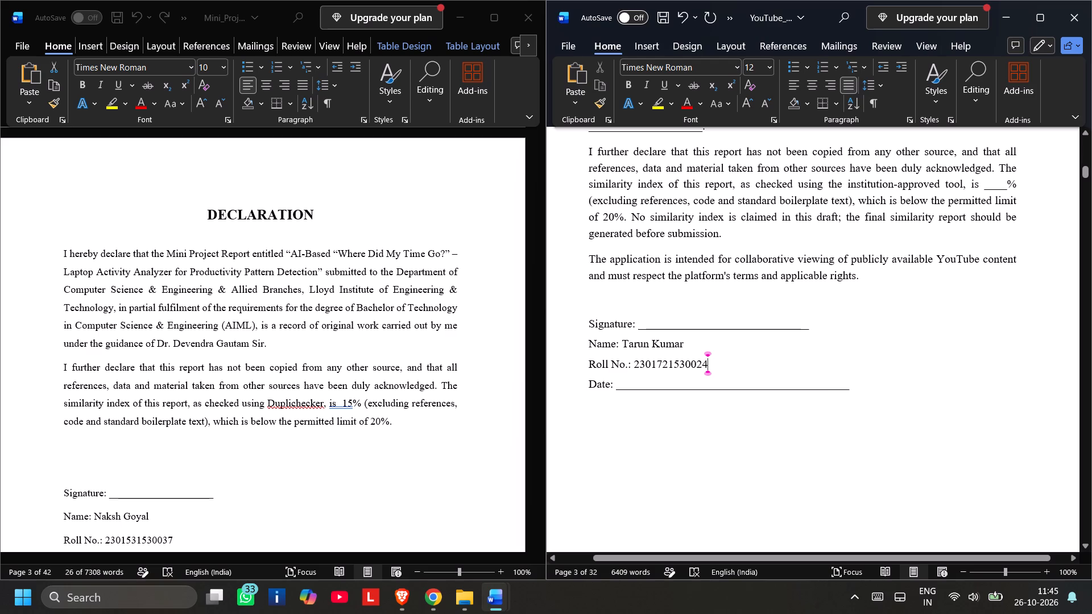
Shorten the blank underline after Date on the Declaration page to roughly a third of its length.
{"action": "double_click", "coordinate": [826, 392]}
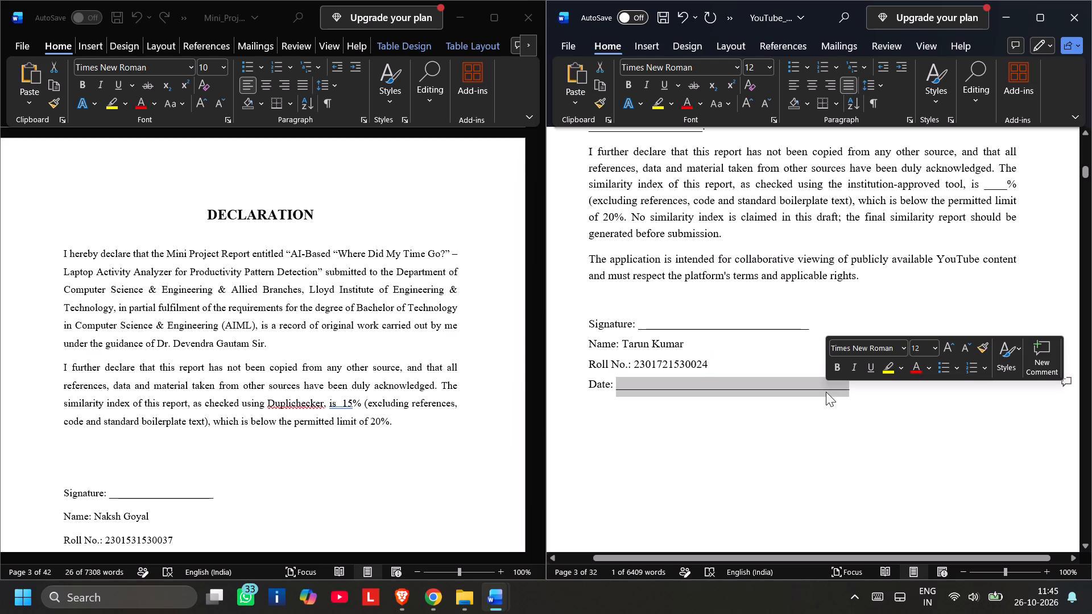
{"action": "left_click", "coordinate": [826, 392]}
{"action": "key", "text": "BackSpace"}
{"action": "key", "text": "BackSpace"}
{"action": "key", "text": "BackSpace"}
{"action": "key", "text": "BackSpace"}
{"action": "key", "text": "BackSpace"}
{"action": "key", "text": "BackSpace"}
{"action": "key", "text": "BackSpace"}
{"action": "key", "text": "BackSpace"}
{"action": "key", "text": "BackSpace"}
{"action": "key", "text": "BackSpace"}
{"action": "key", "text": "BackSpace"}
{"action": "key", "text": "BackSpace"}
{"action": "key", "text": "BackSpace"}
{"action": "key", "text": "BackSpace"}
{"action": "key", "text": "BackSpace"}
{"action": "key", "text": "BackSpace"}
{"action": "key", "text": "BackSpace"}
{"action": "key", "text": "BackSpace"}
{"action": "key", "text": "BackSpace"}
{"action": "key", "text": "BackSpace"}
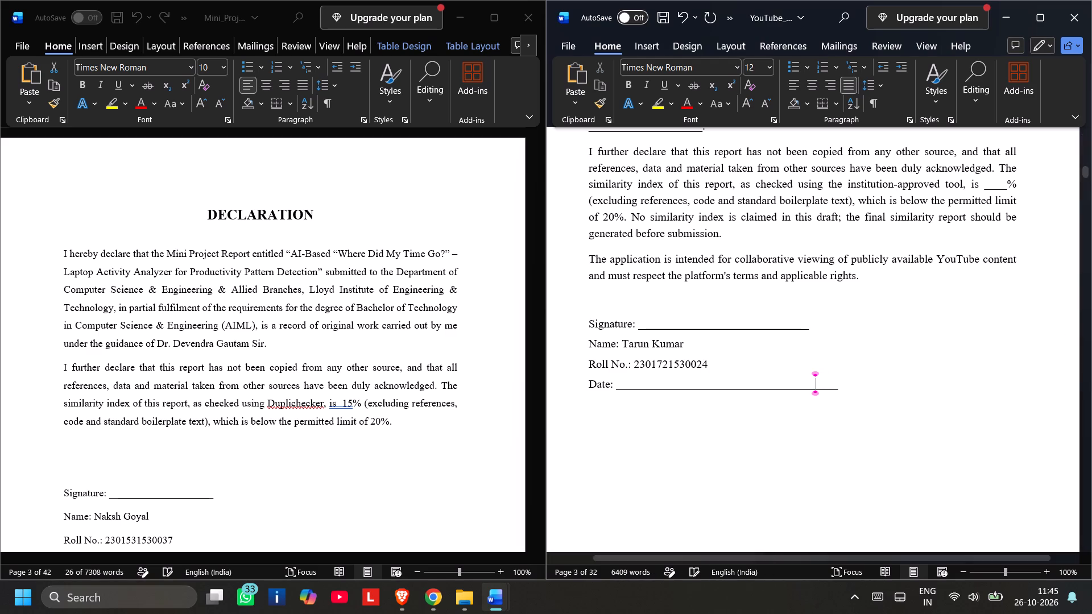
{"action": "key", "text": "BackSpace"}
{"action": "key", "text": "BackSpace"}
{"action": "key", "text": "BackSpace"}
{"action": "key", "text": "BackSpace"}
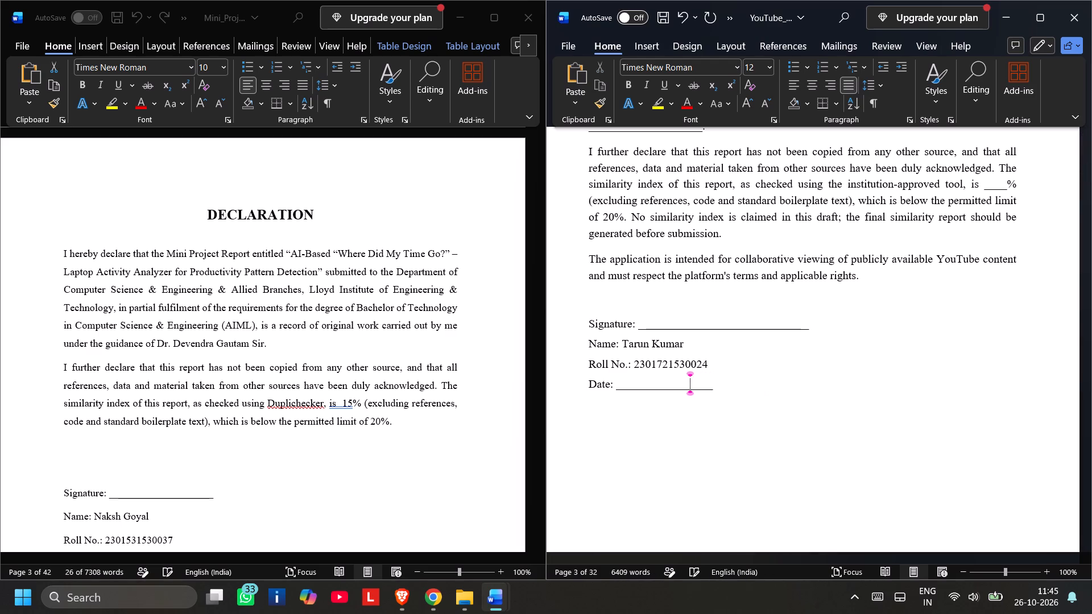
{"action": "key", "text": "BackSpace"}
{"action": "key", "text": "BackSpace"}
{"action": "key", "text": "BackSpace"}
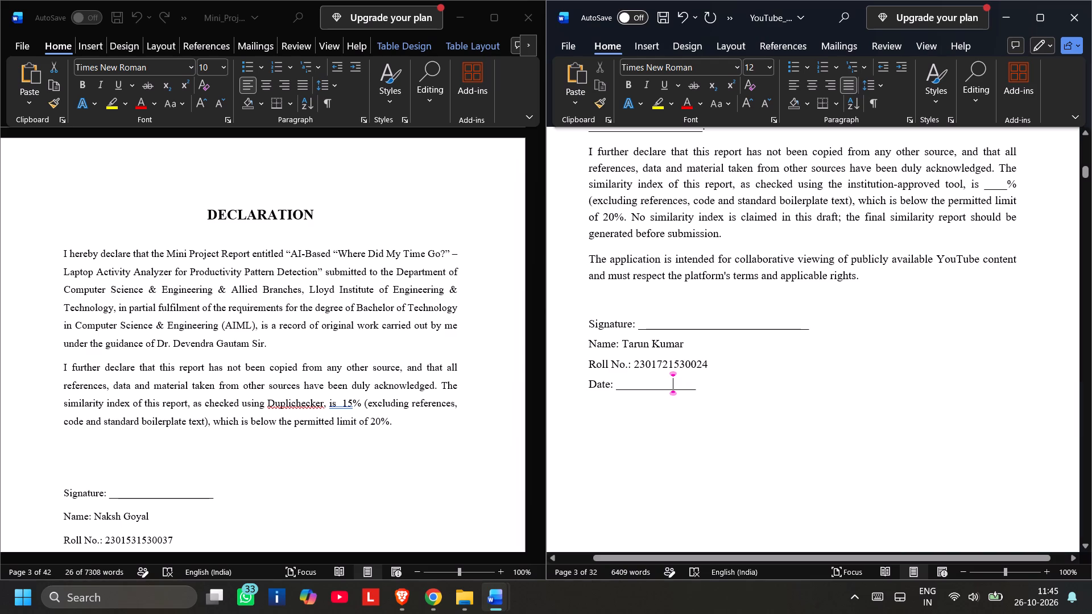
Shorten the Signature underline on the Declaration page and insert a space near its end.
{"action": "left_click", "coordinate": [792, 332]}
{"action": "key", "text": "BackSpace"}
{"action": "key", "text": "BackSpace"}
{"action": "key", "text": "BackSpace"}
{"action": "key", "text": "BackSpace"}
{"action": "key", "text": "BackSpace"}
{"action": "key", "text": "BackSpace"}
{"action": "key", "text": "BackSpace"}
{"action": "key", "text": "BackSpace"}
{"action": "key", "text": "BackSpace"}
{"action": "key", "text": "BackSpace"}
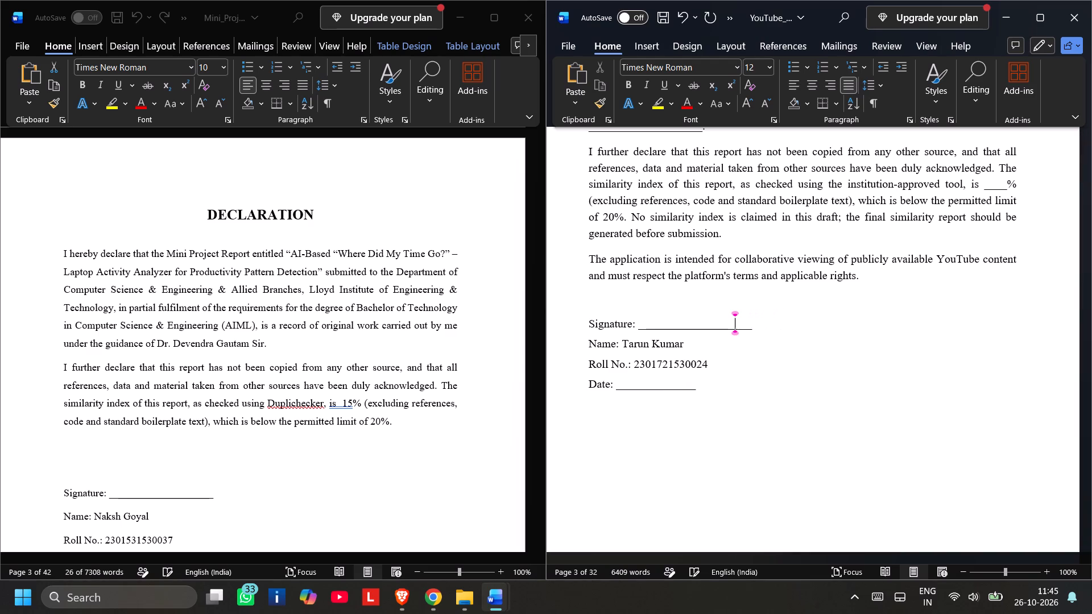
{"action": "key", "text": "BackSpace"}
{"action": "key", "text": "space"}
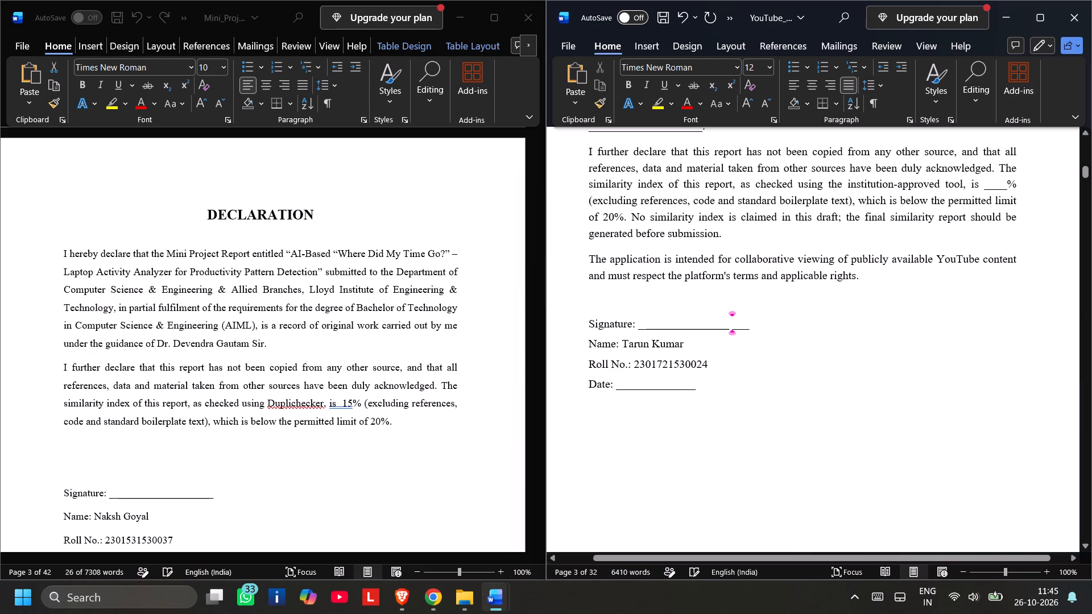
Add an empty line above the Signature line on the YouTube report's Declaration page.
{"action": "left_click", "coordinate": [923, 288]}
{"action": "key", "text": "Return"}
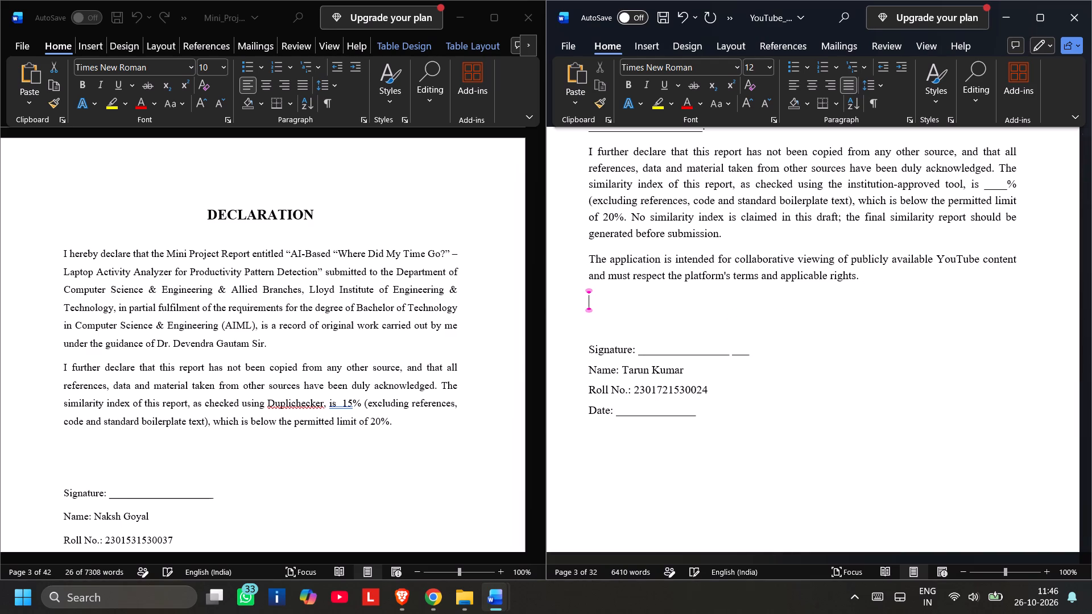
Replace the YouTube report's Acknowledgement heading and text with the Acknowledgement copied from the reference report.
{"action": "scroll", "coordinate": [496, 412], "scroll_direction": "down", "scroll_amount": 1}
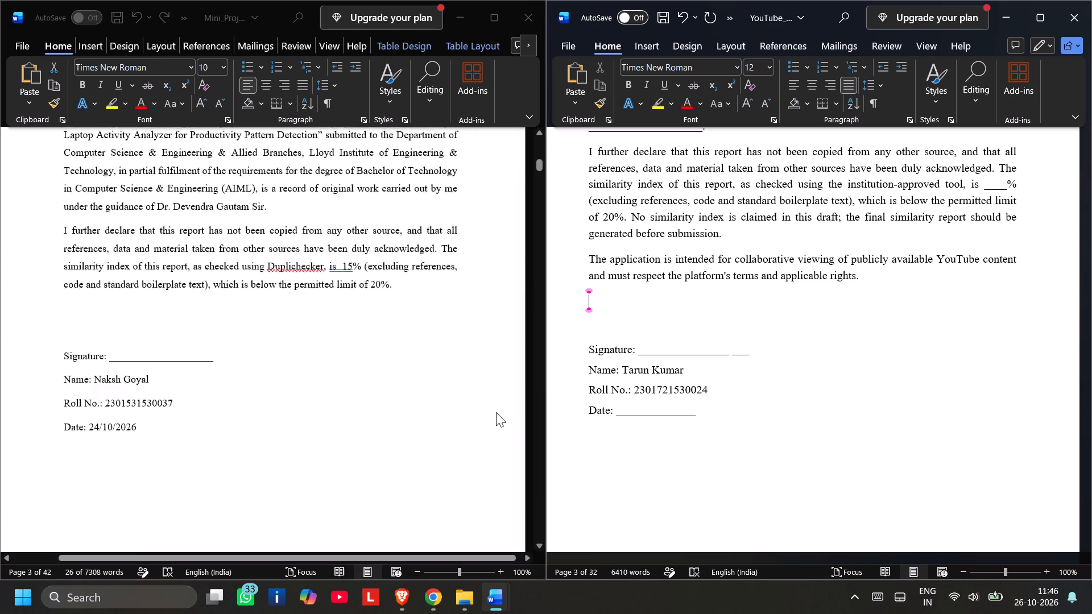
{"action": "scroll", "coordinate": [496, 412], "scroll_direction": "down", "scroll_amount": 1}
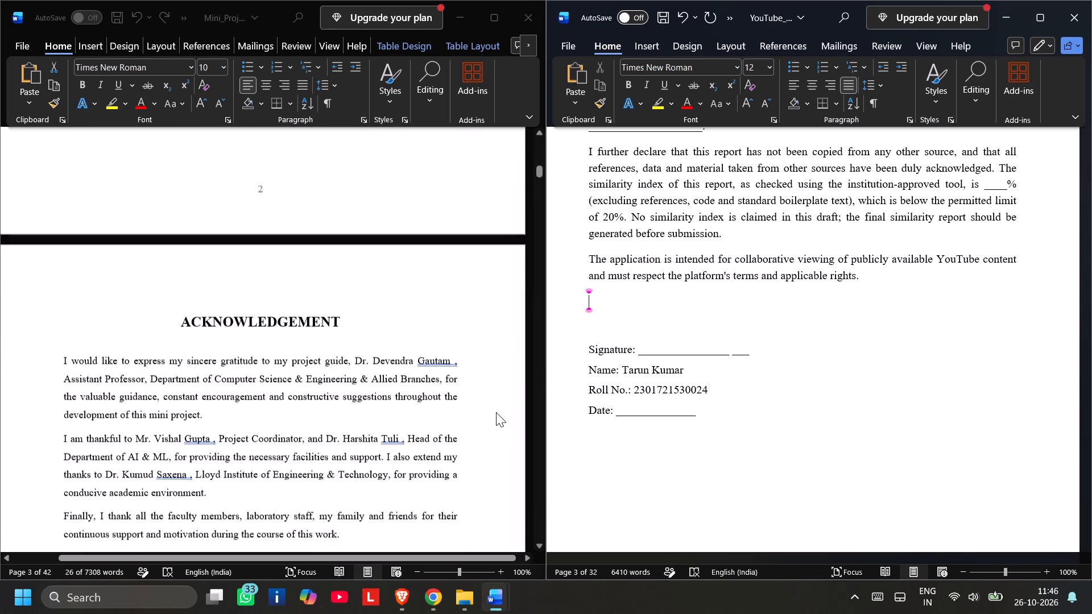
{"action": "scroll", "coordinate": [496, 412], "scroll_direction": "down", "scroll_amount": 1}
{"action": "scroll", "coordinate": [746, 363], "scroll_direction": "down", "scroll_amount": 1}
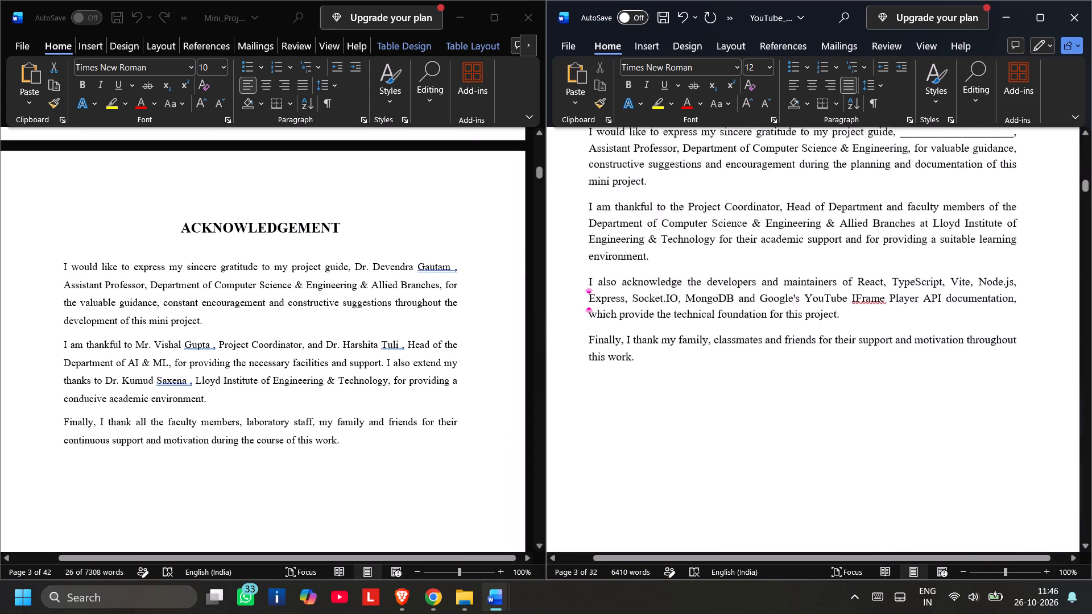
{"action": "scroll", "coordinate": [746, 363], "scroll_direction": "down", "scroll_amount": 1}
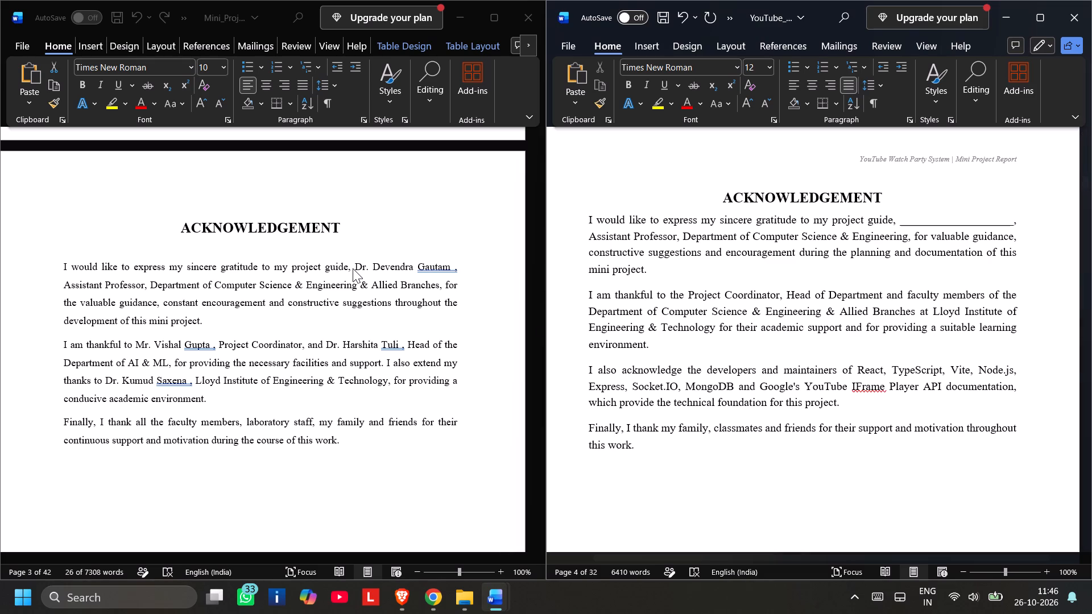
{"action": "left_click_drag", "start_coordinate": [53, 248], "coordinate": [338, 429]}
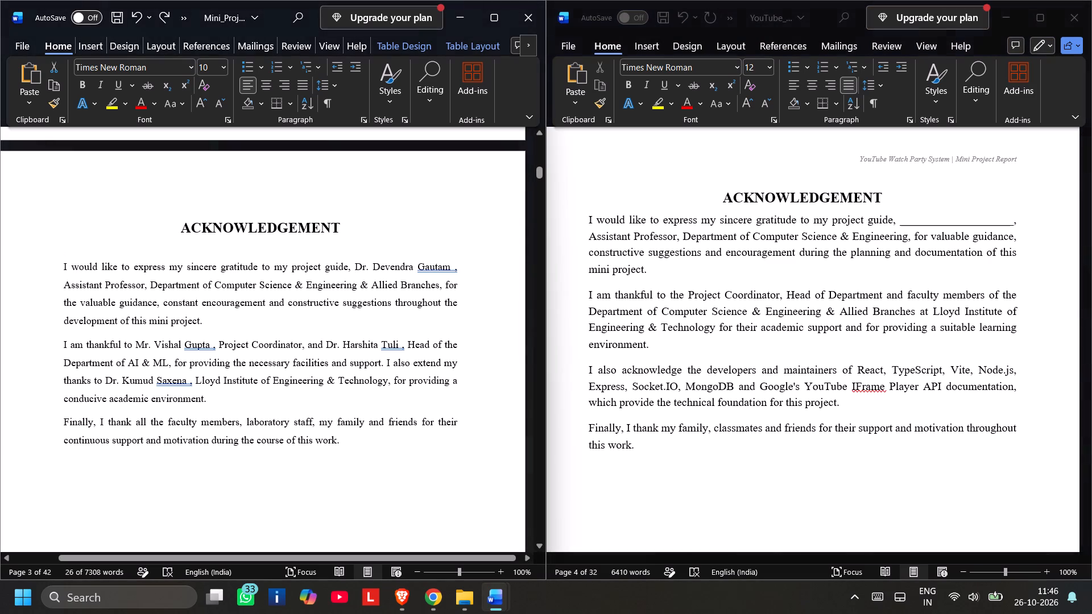
{"action": "left_click_drag", "start_coordinate": [338, 429], "coordinate": [369, 449]}
{"action": "left_click_drag", "start_coordinate": [369, 449], "coordinate": [63, 259]}
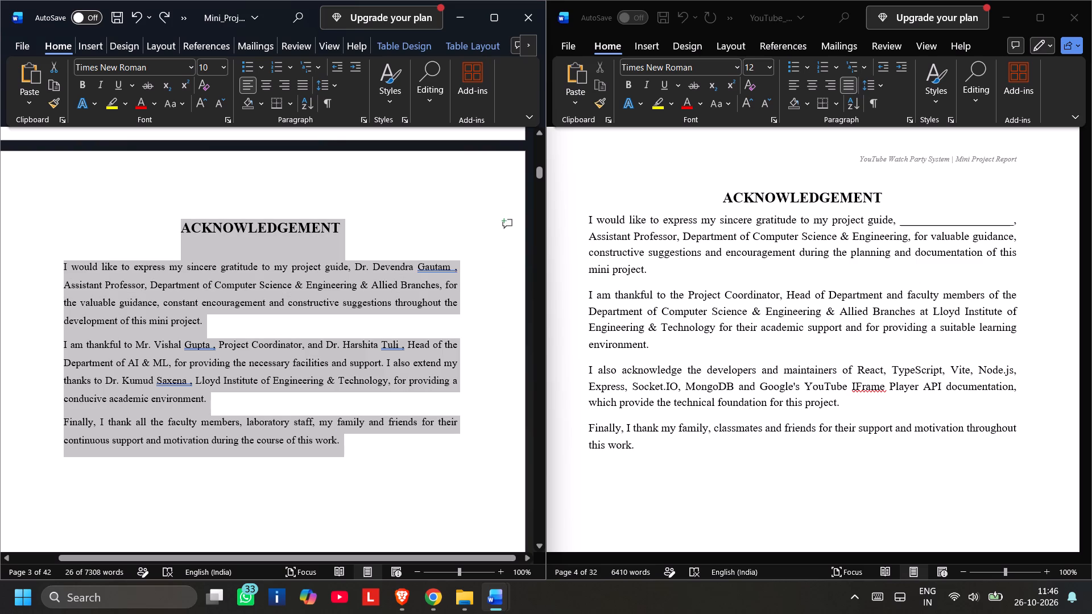
{"action": "left_click_drag", "start_coordinate": [63, 259], "coordinate": [61, 259]}
{"action": "key", "text": "ctrl+c"}
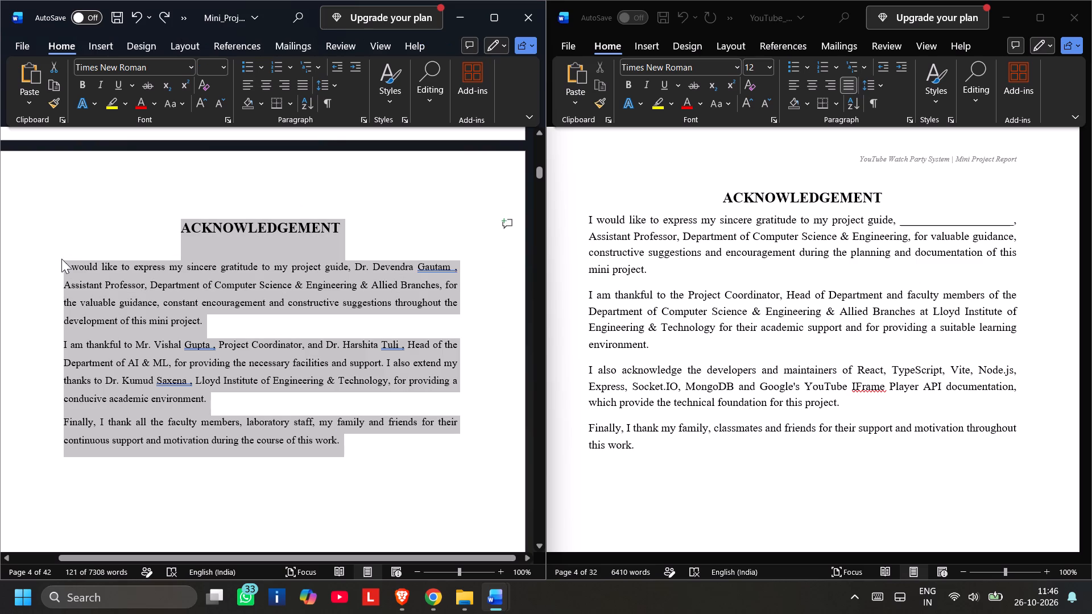
{"action": "left_click", "coordinate": [636, 456]}
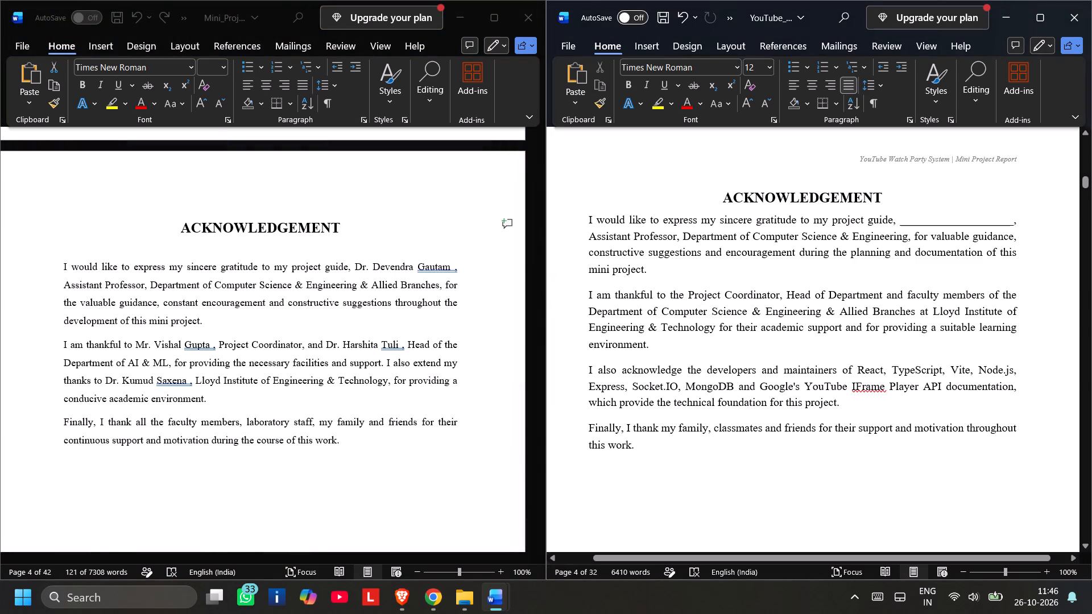
{"action": "left_click_drag", "start_coordinate": [646, 453], "coordinate": [593, 179]}
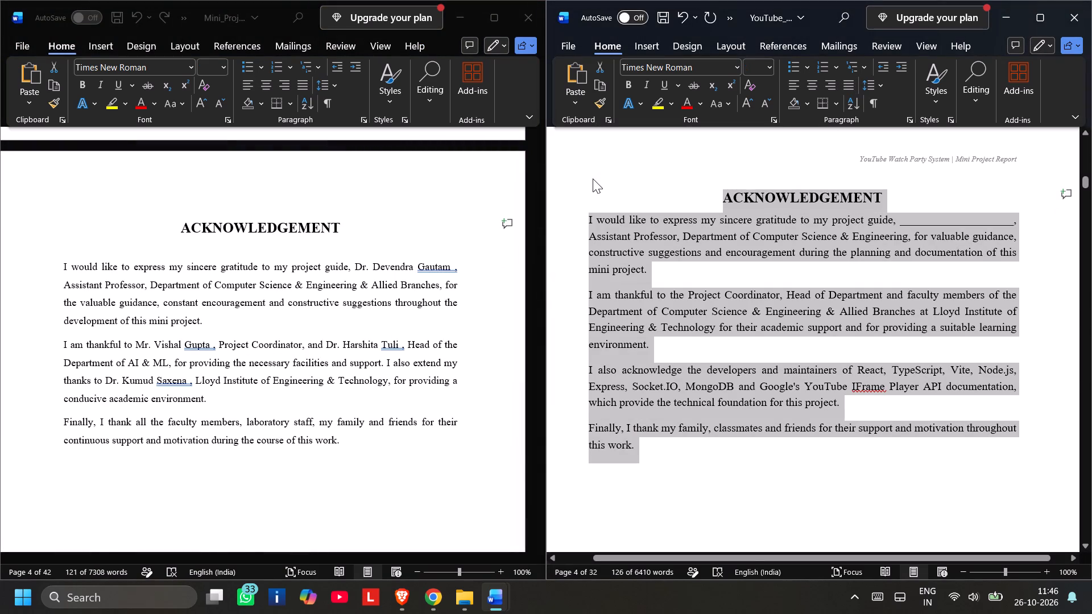
{"action": "key", "text": "ctrl+v"}
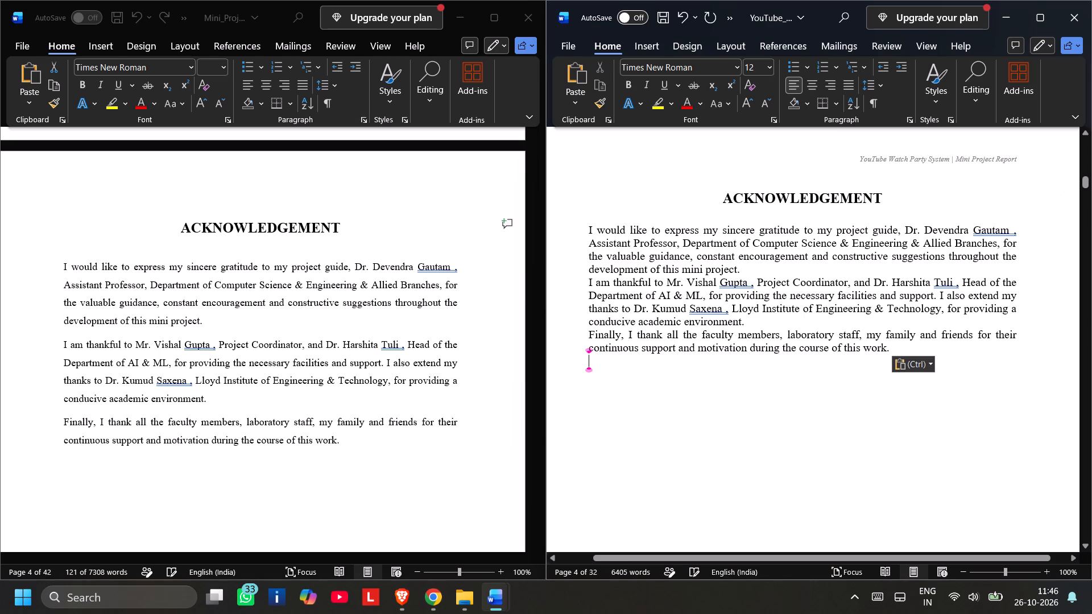
{"action": "left_click", "coordinate": [766, 408]}
{"action": "left_click", "coordinate": [344, 388]}
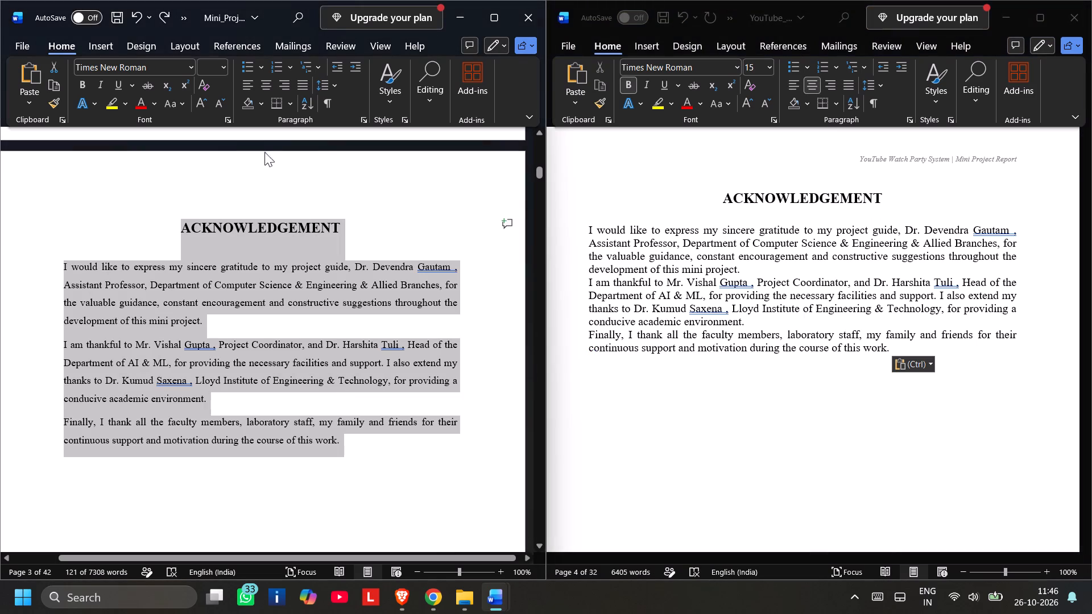
{"action": "left_click", "coordinate": [217, 185]}
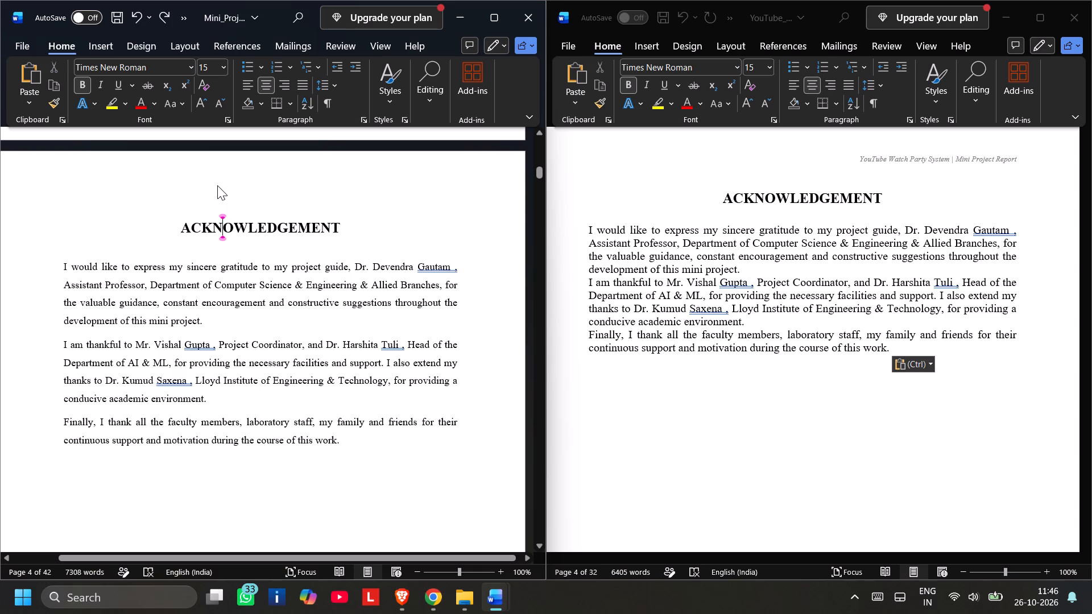
Set the pasted Acknowledgement heading and paragraphs to Times New Roman, size 11.
{"action": "left_click", "coordinate": [586, 221]}
{"action": "left_click_drag", "start_coordinate": [586, 221], "coordinate": [917, 383]}
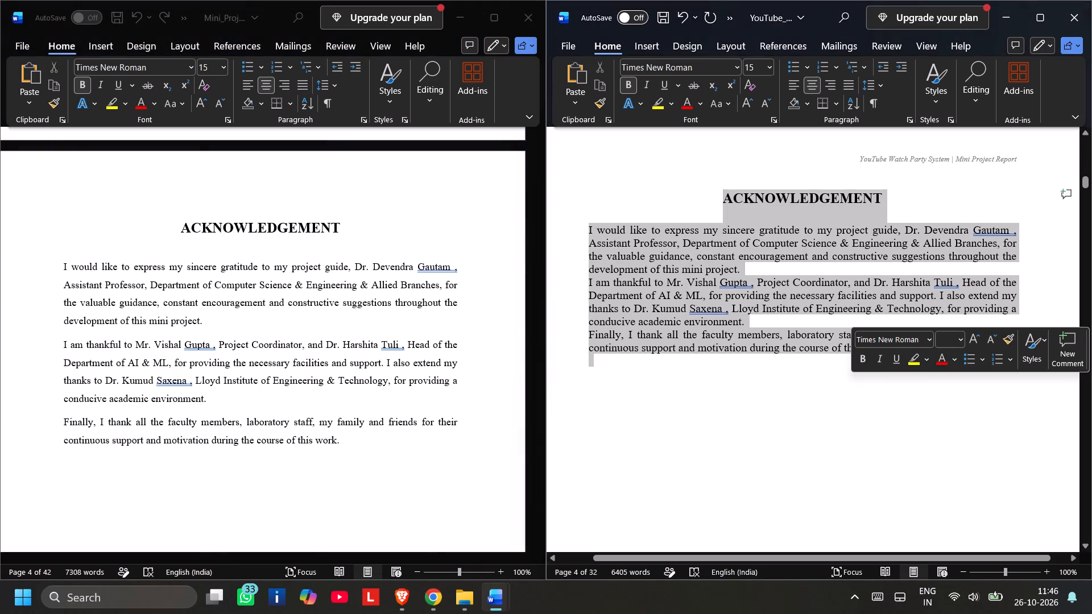
{"action": "left_click", "coordinate": [770, 65]}
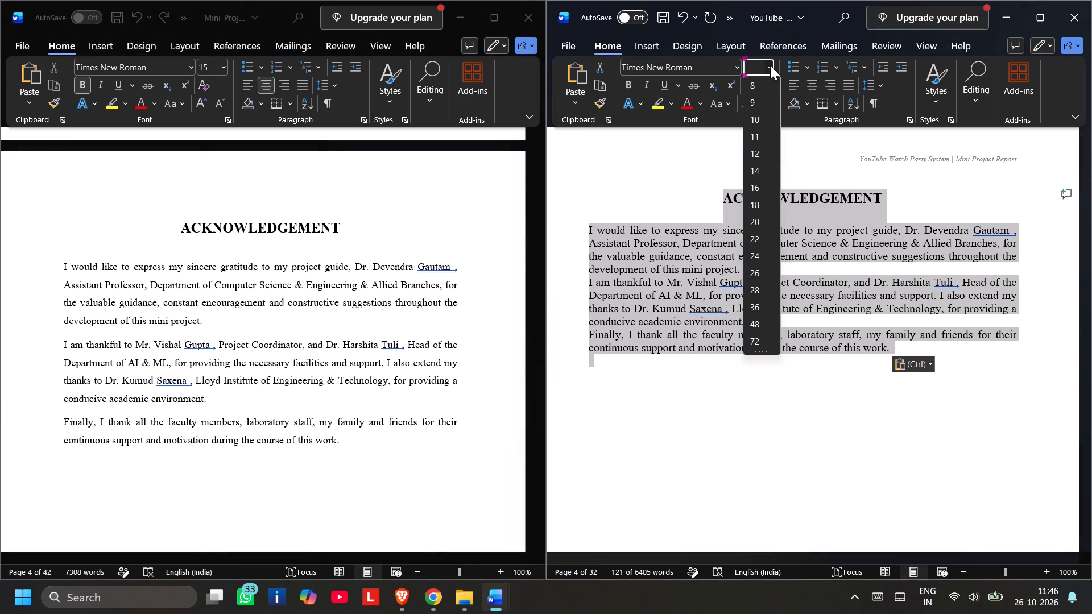
{"action": "left_click", "coordinate": [754, 136]}
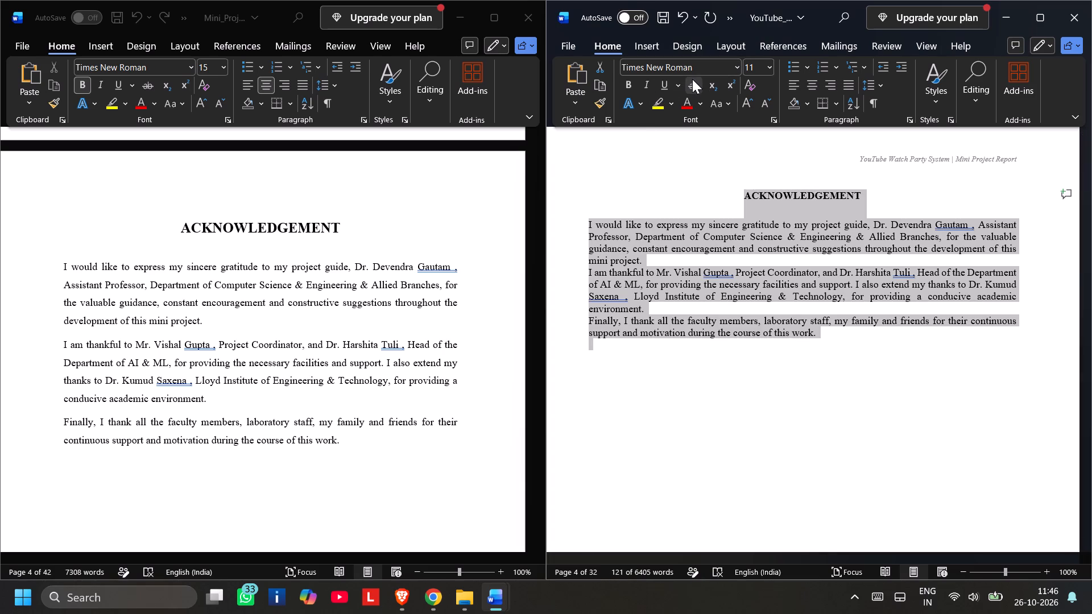
{"action": "left_click", "coordinate": [733, 64]}
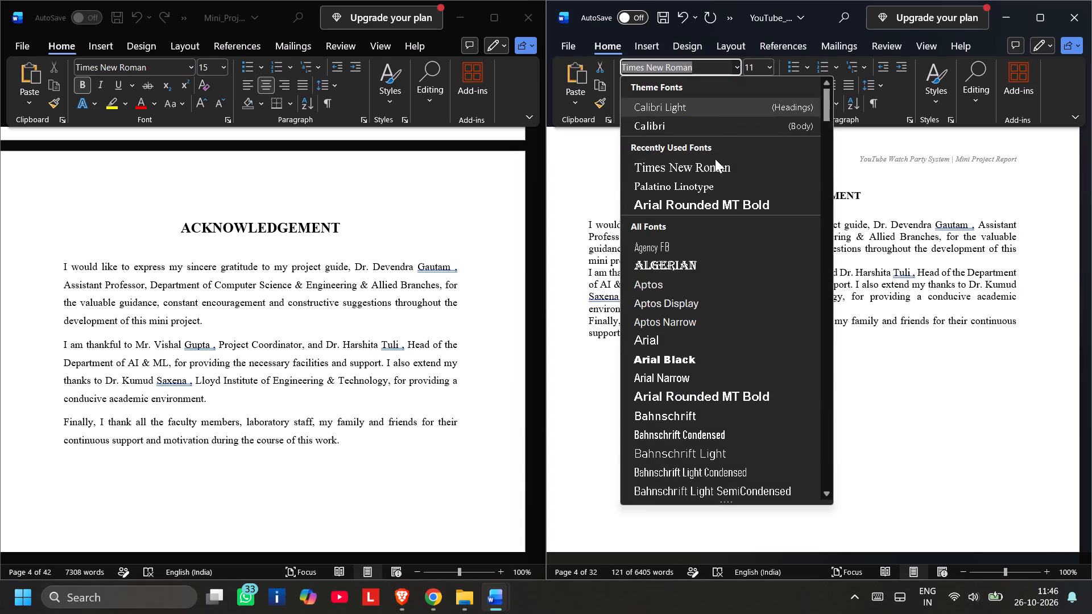
{"action": "left_click", "coordinate": [714, 164]}
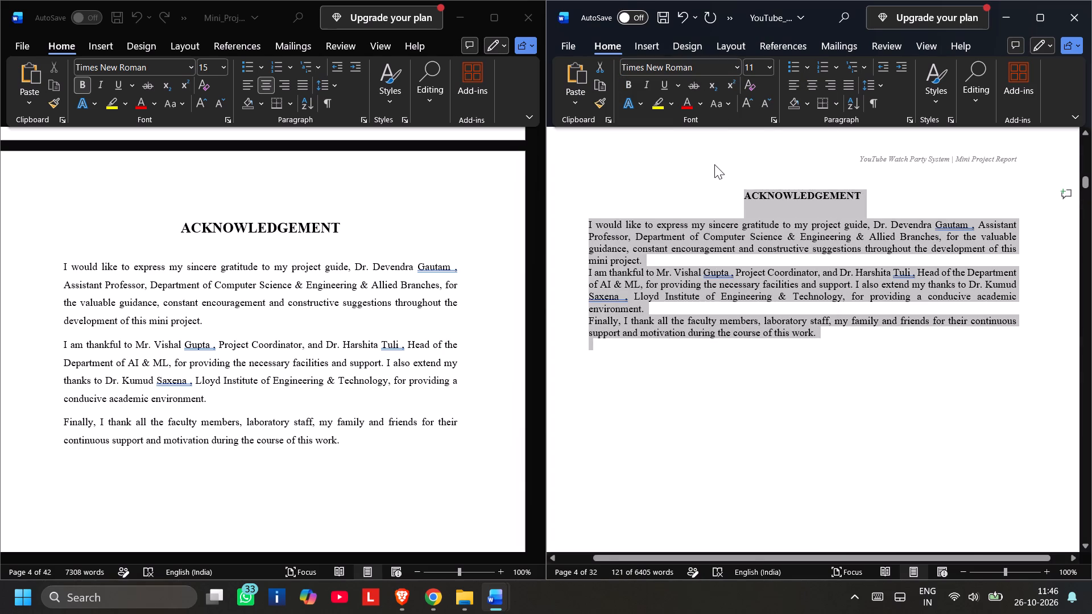
{"action": "left_click", "coordinate": [714, 164]}
Check which bullet style the Room Creation and Joining list in section 3.4.1 of the YouTube report uses.
{"action": "scroll", "coordinate": [714, 164], "scroll_direction": "up", "scroll_amount": 5}
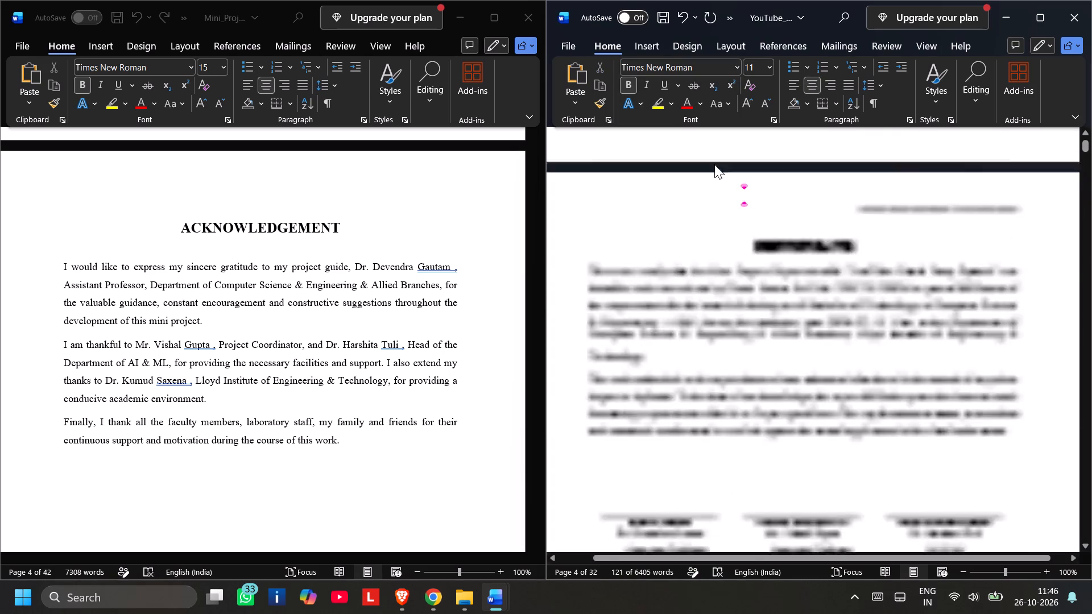
{"action": "scroll", "coordinate": [714, 164], "scroll_direction": "down", "scroll_amount": 4}
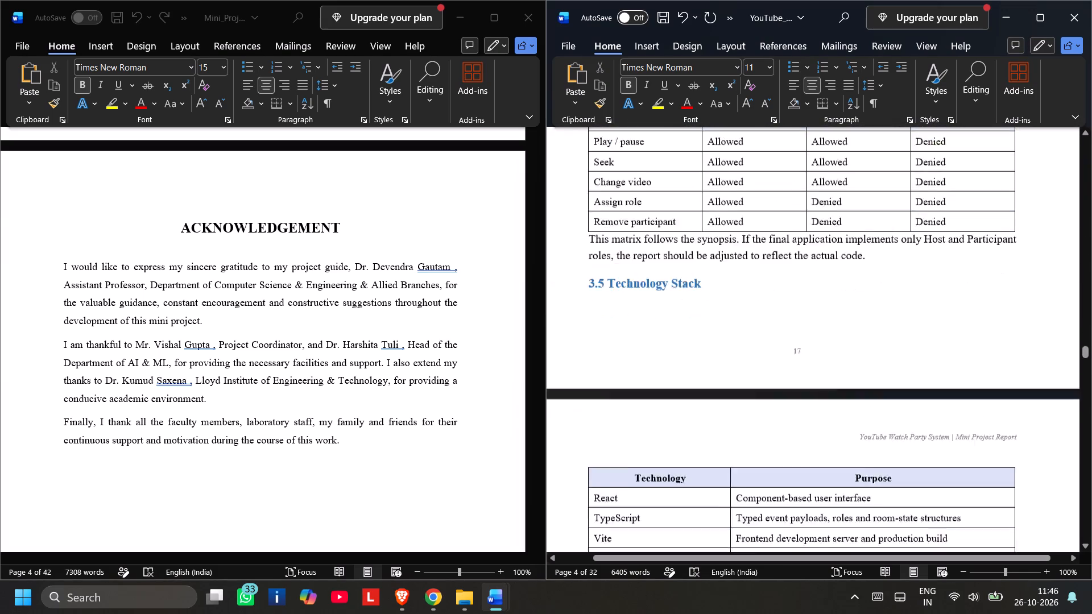
{"action": "scroll", "coordinate": [714, 164], "scroll_direction": "down", "scroll_amount": 1}
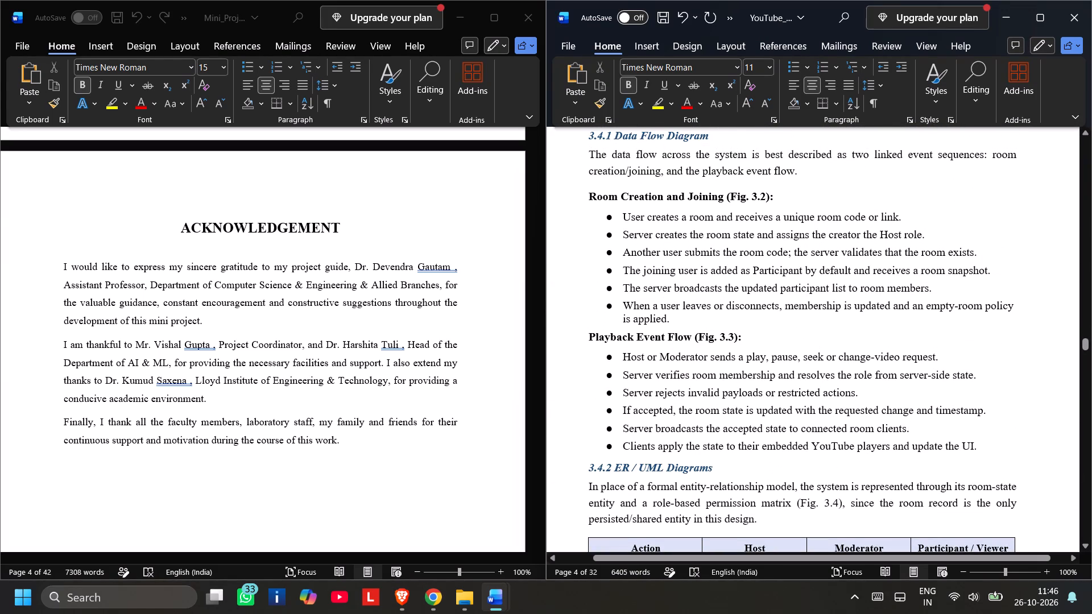
{"action": "left_click", "coordinate": [772, 249]}
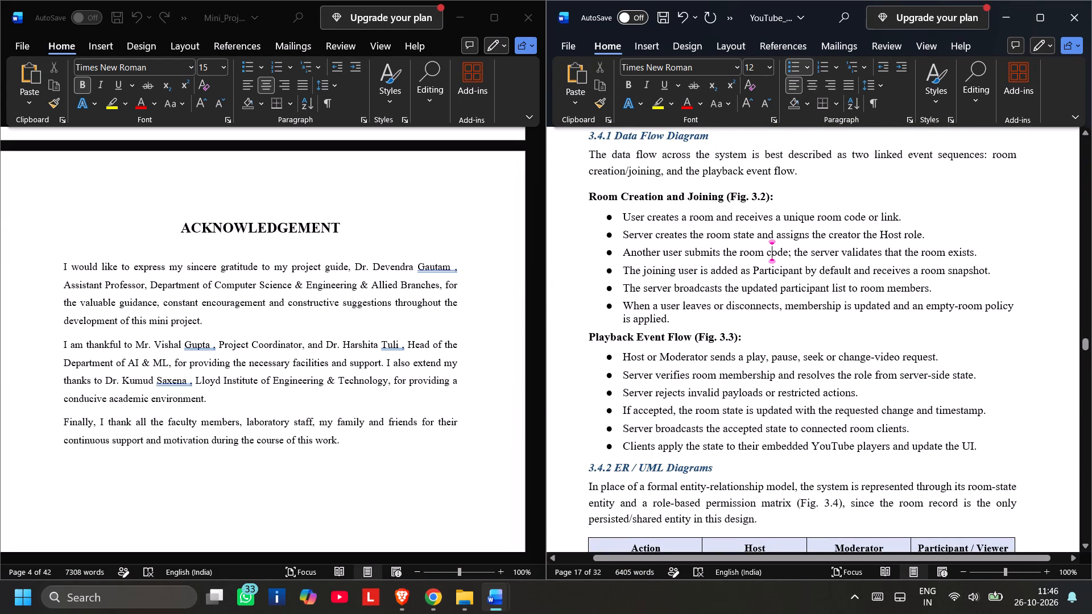
{"action": "left_click", "coordinate": [803, 61]}
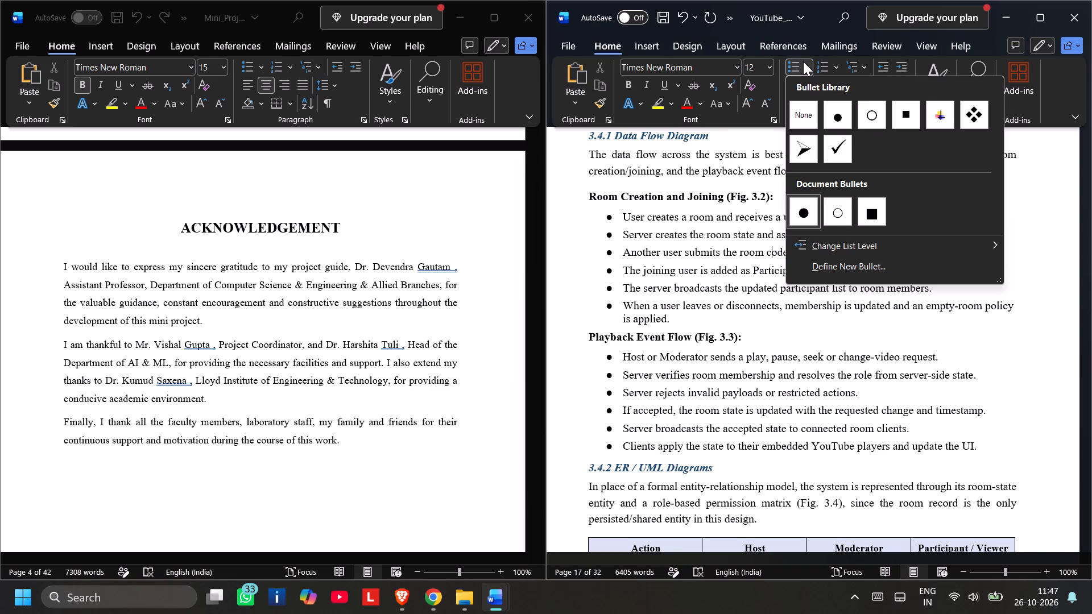
{"action": "left_click", "coordinate": [1057, 199]}
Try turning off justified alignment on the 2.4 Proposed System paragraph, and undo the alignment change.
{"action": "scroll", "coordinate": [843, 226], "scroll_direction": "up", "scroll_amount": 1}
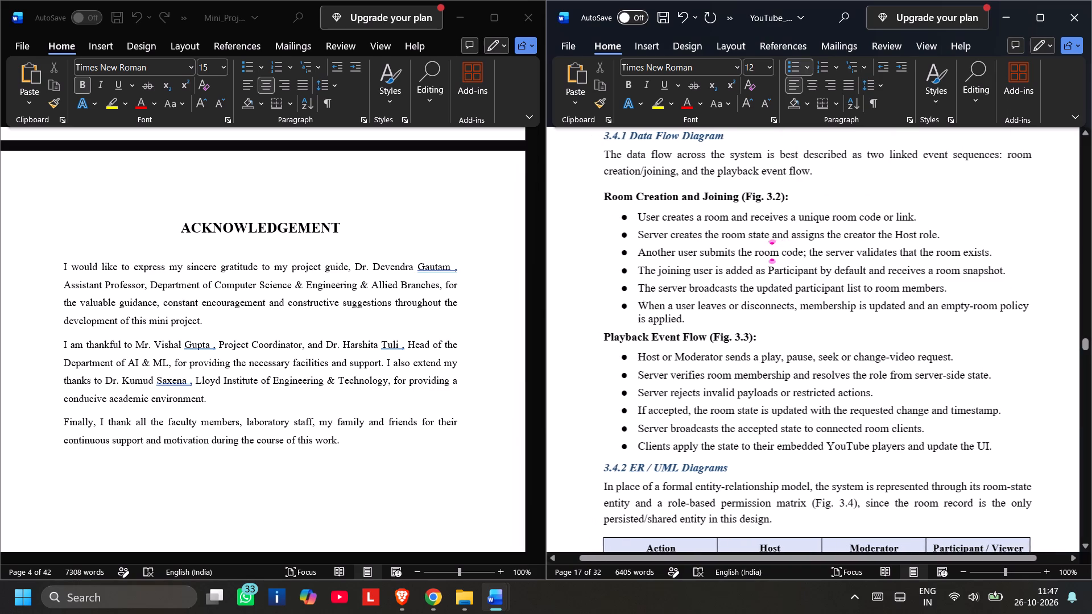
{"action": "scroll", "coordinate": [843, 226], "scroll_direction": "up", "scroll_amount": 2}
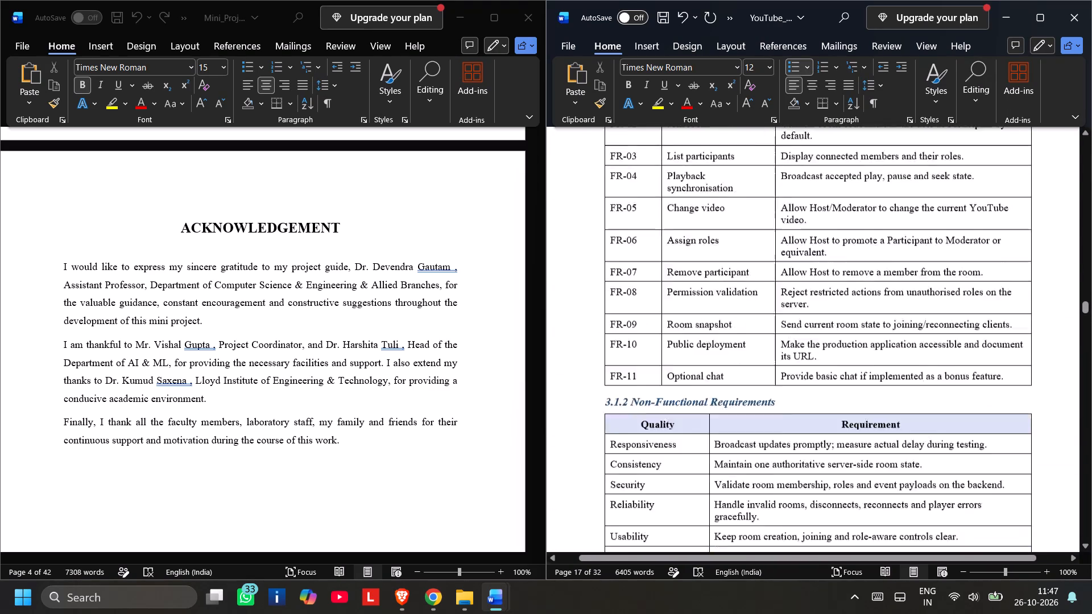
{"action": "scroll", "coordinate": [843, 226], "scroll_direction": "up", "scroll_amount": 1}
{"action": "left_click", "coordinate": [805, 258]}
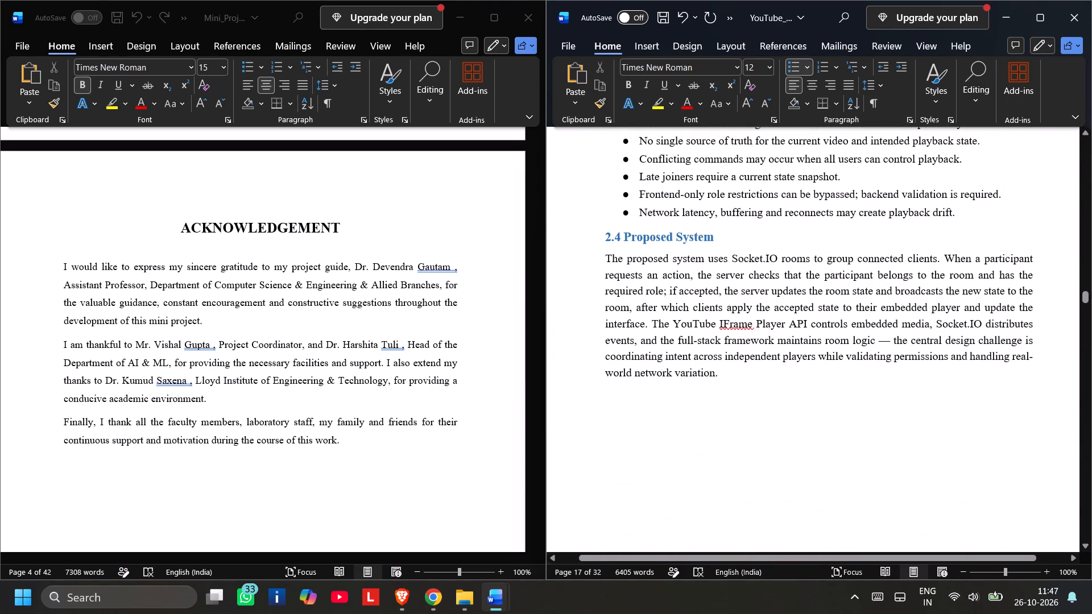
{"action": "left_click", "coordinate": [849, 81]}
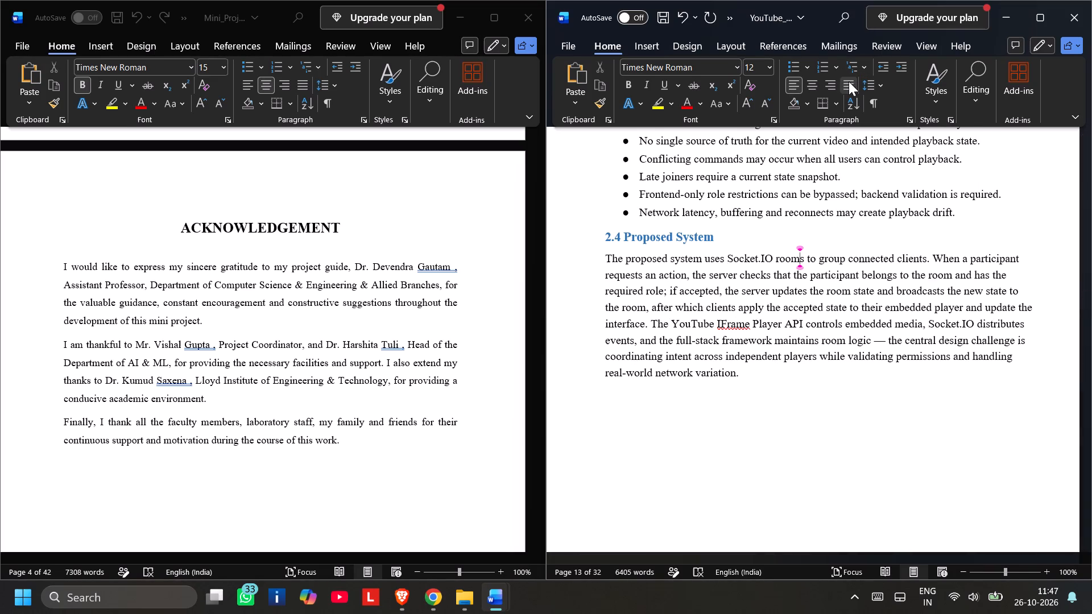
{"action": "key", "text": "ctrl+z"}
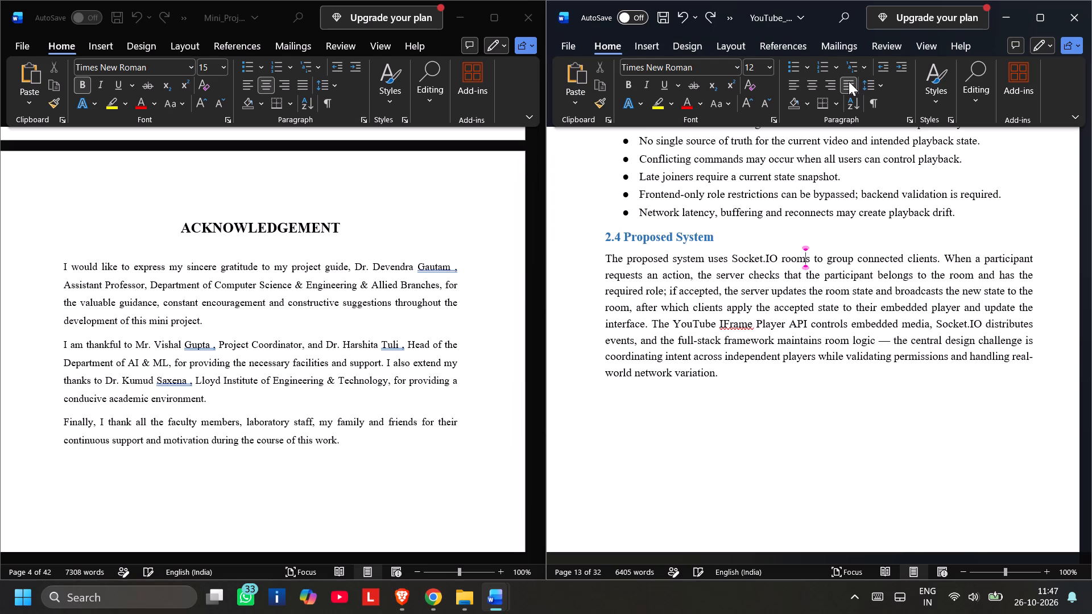
Look back through the YouTube report's earlier chapters and lists of figures and tables to the Acknowledgement page.
{"action": "scroll", "coordinate": [984, 348], "scroll_direction": "up", "scroll_amount": 1}
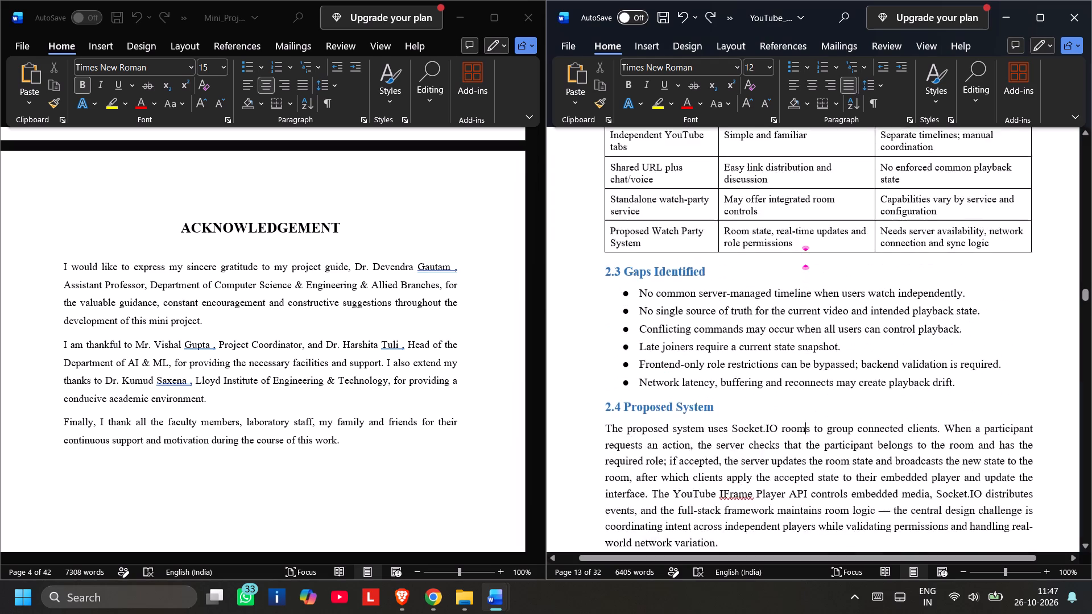
{"action": "scroll", "coordinate": [984, 348], "scroll_direction": "up", "scroll_amount": 1}
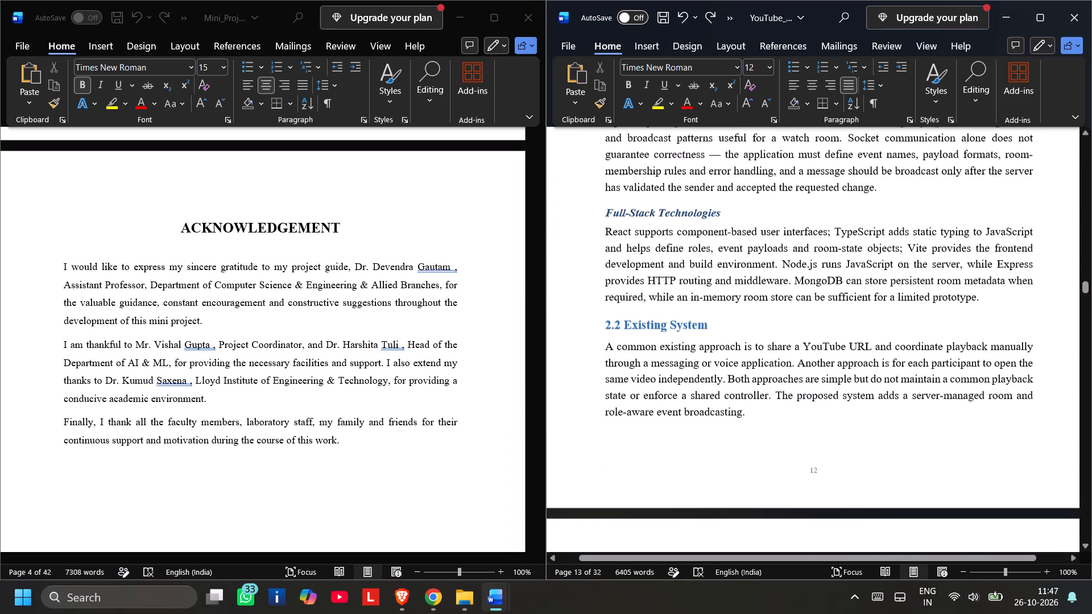
{"action": "scroll", "coordinate": [984, 348], "scroll_direction": "up", "scroll_amount": 2}
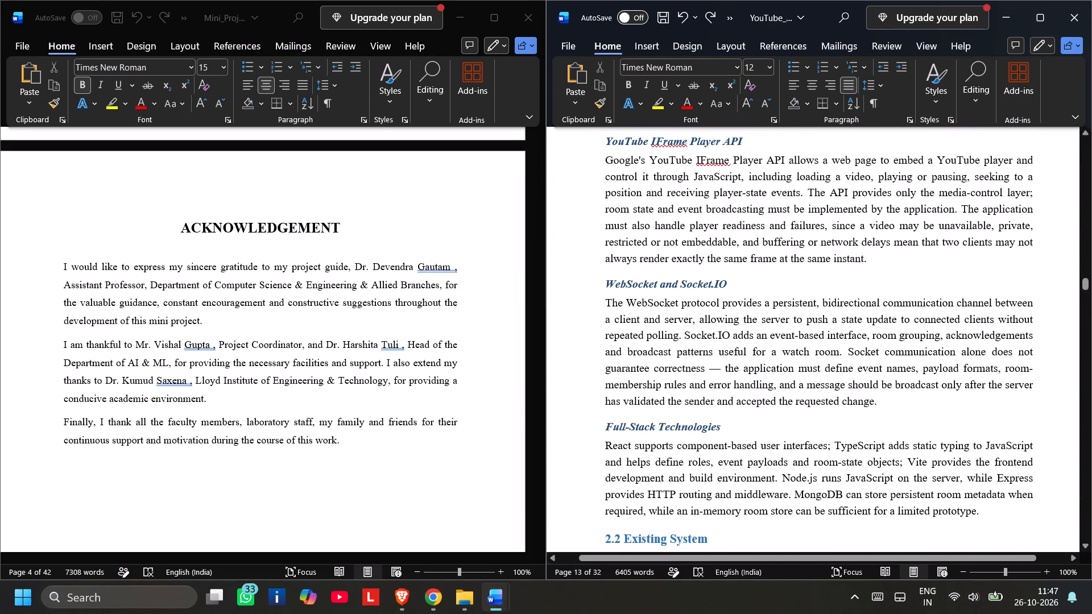
{"action": "scroll", "coordinate": [984, 348], "scroll_direction": "up", "scroll_amount": 2}
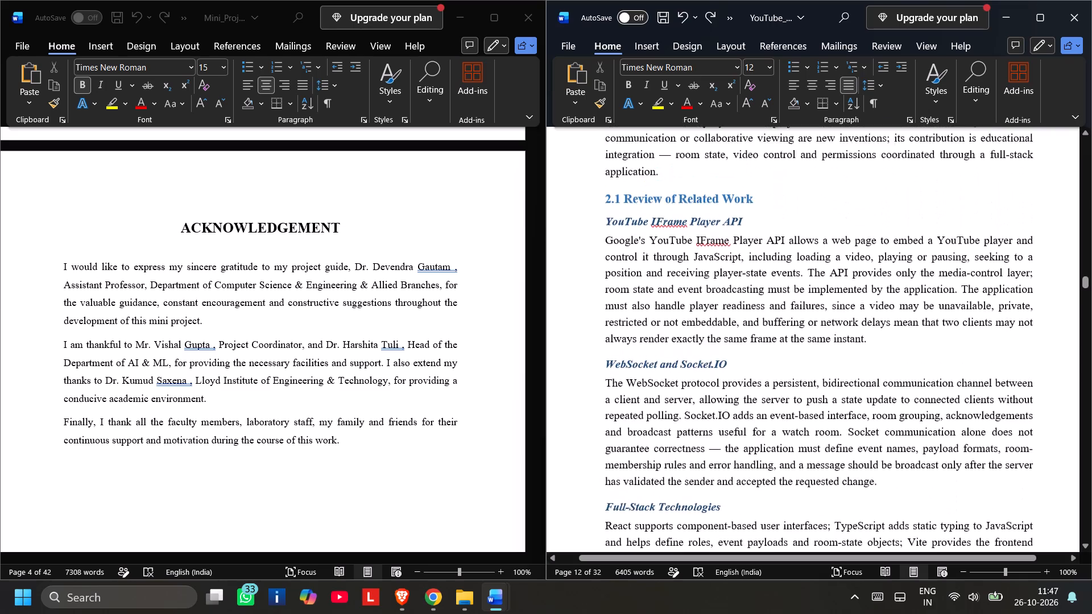
{"action": "scroll", "coordinate": [984, 348], "scroll_direction": "up", "scroll_amount": 2}
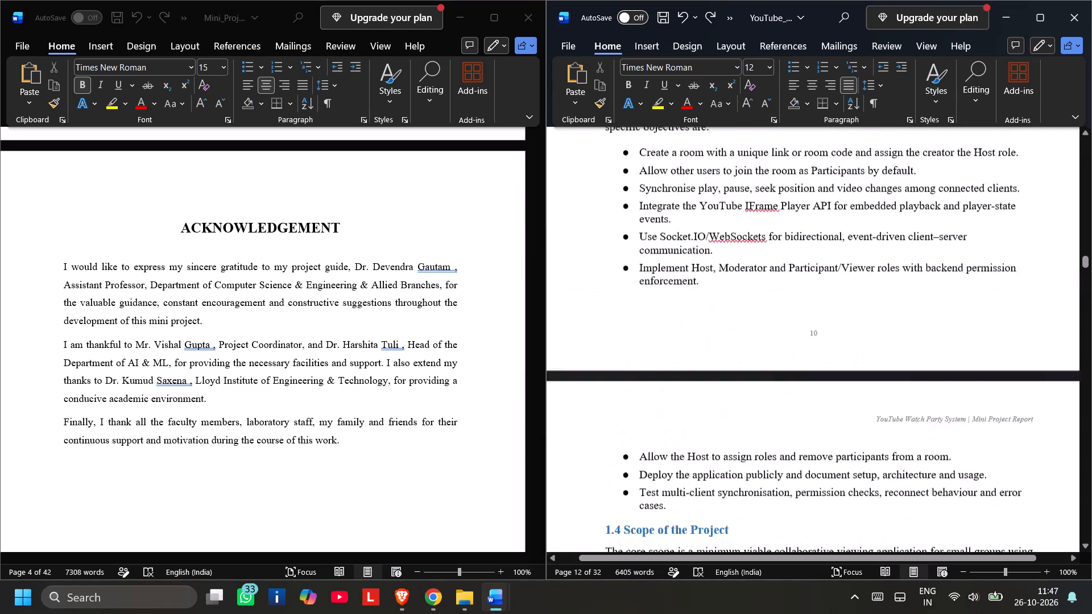
{"action": "scroll", "coordinate": [984, 348], "scroll_direction": "up", "scroll_amount": 2}
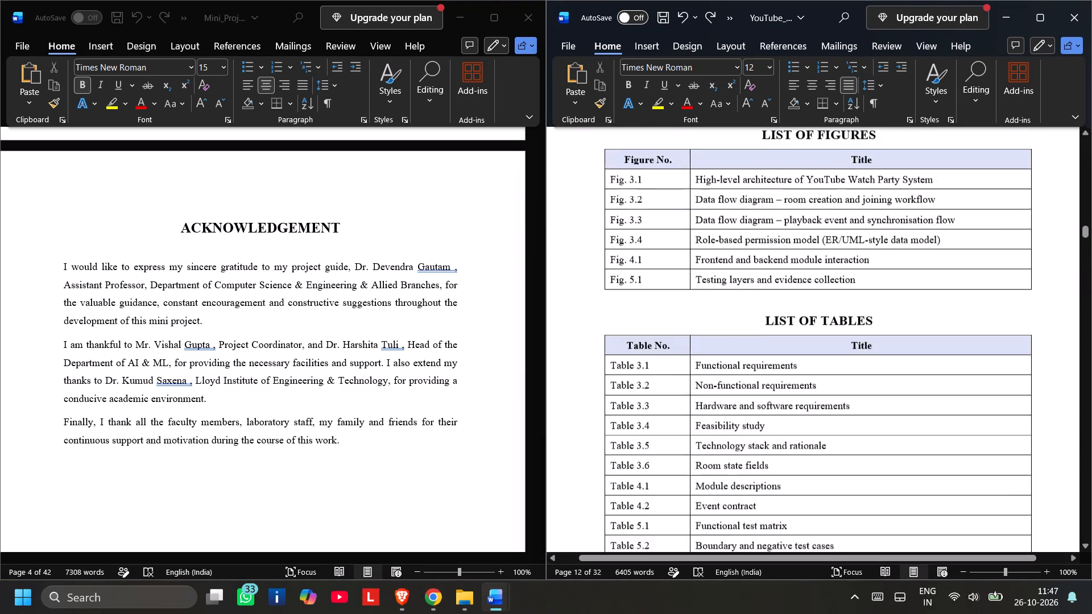
{"action": "scroll", "coordinate": [984, 348], "scroll_direction": "up", "scroll_amount": 3}
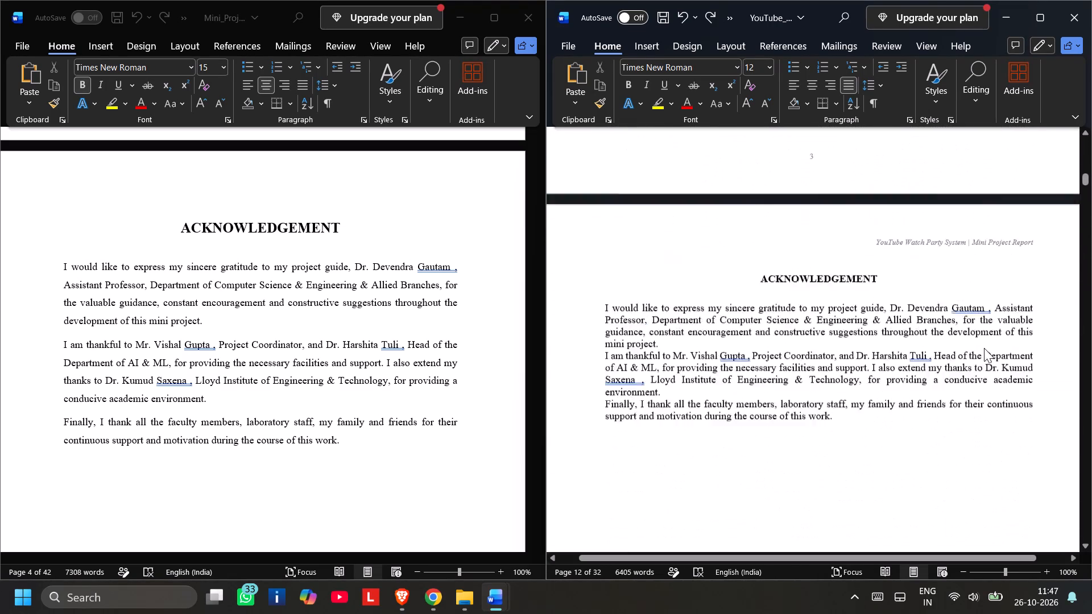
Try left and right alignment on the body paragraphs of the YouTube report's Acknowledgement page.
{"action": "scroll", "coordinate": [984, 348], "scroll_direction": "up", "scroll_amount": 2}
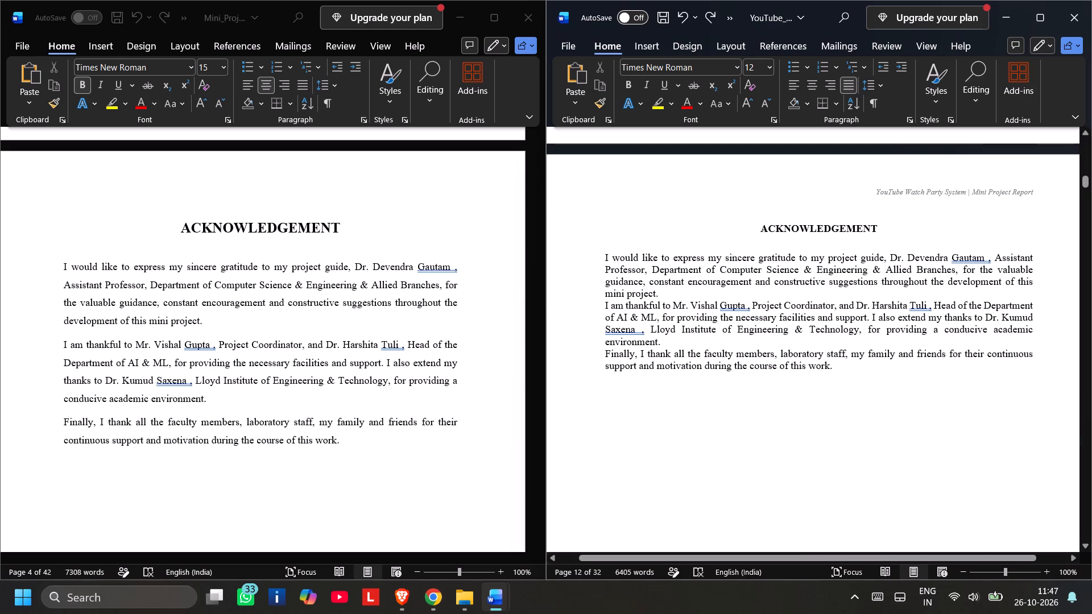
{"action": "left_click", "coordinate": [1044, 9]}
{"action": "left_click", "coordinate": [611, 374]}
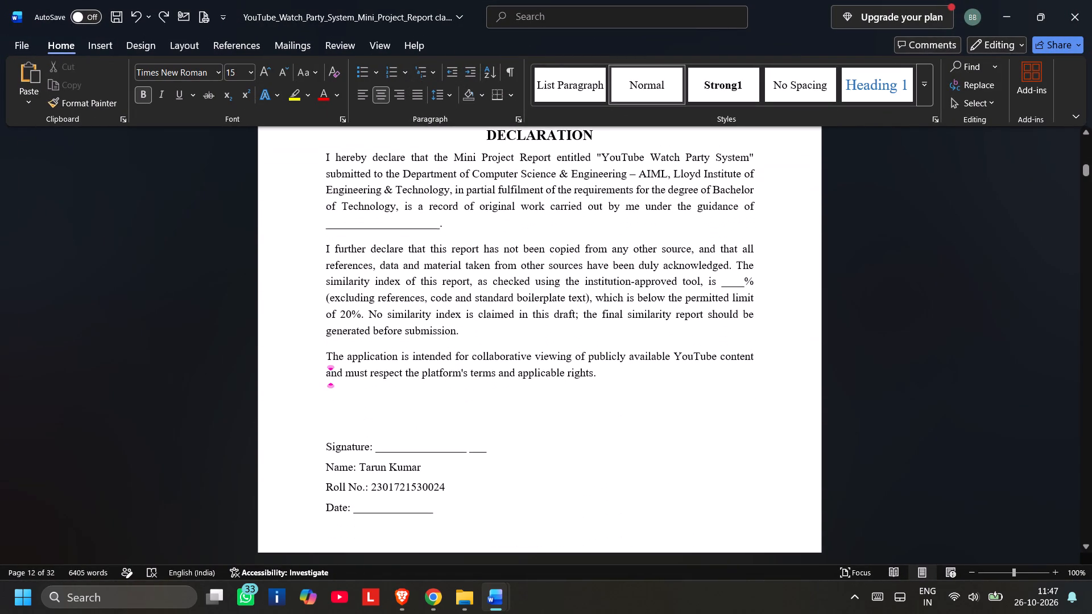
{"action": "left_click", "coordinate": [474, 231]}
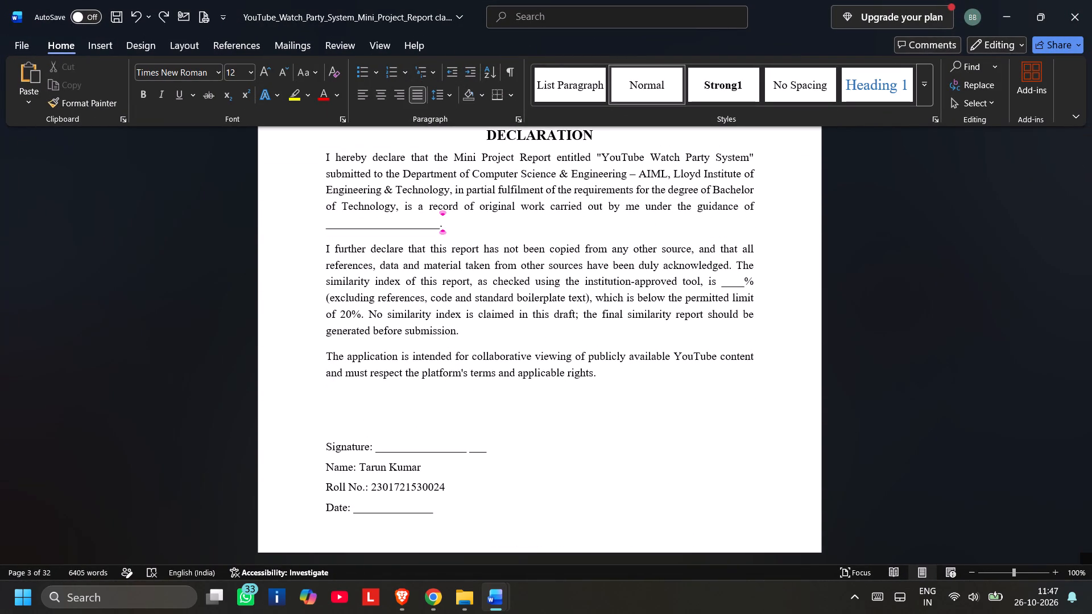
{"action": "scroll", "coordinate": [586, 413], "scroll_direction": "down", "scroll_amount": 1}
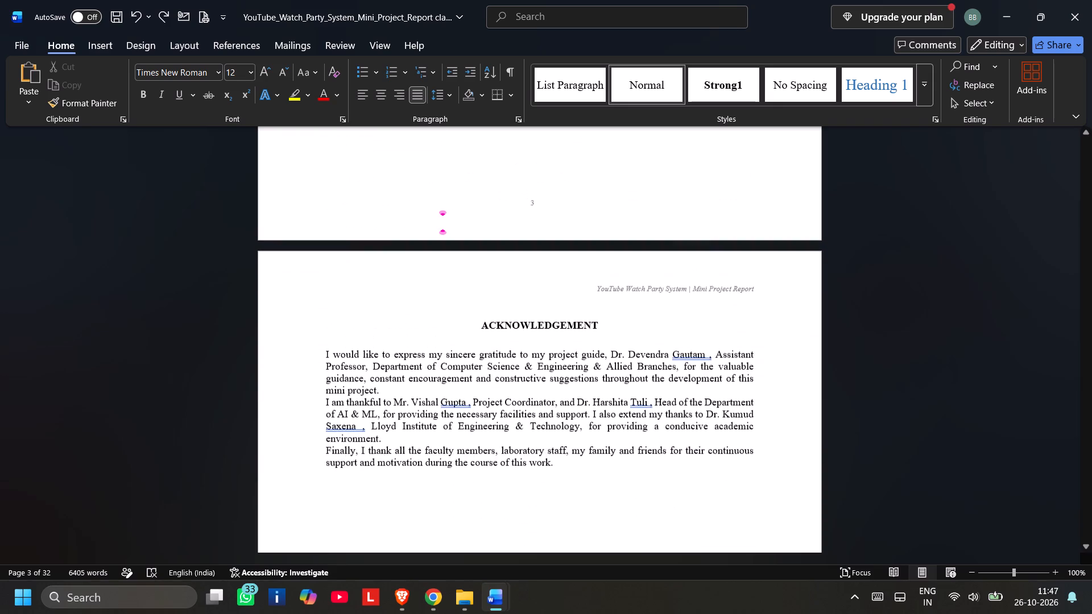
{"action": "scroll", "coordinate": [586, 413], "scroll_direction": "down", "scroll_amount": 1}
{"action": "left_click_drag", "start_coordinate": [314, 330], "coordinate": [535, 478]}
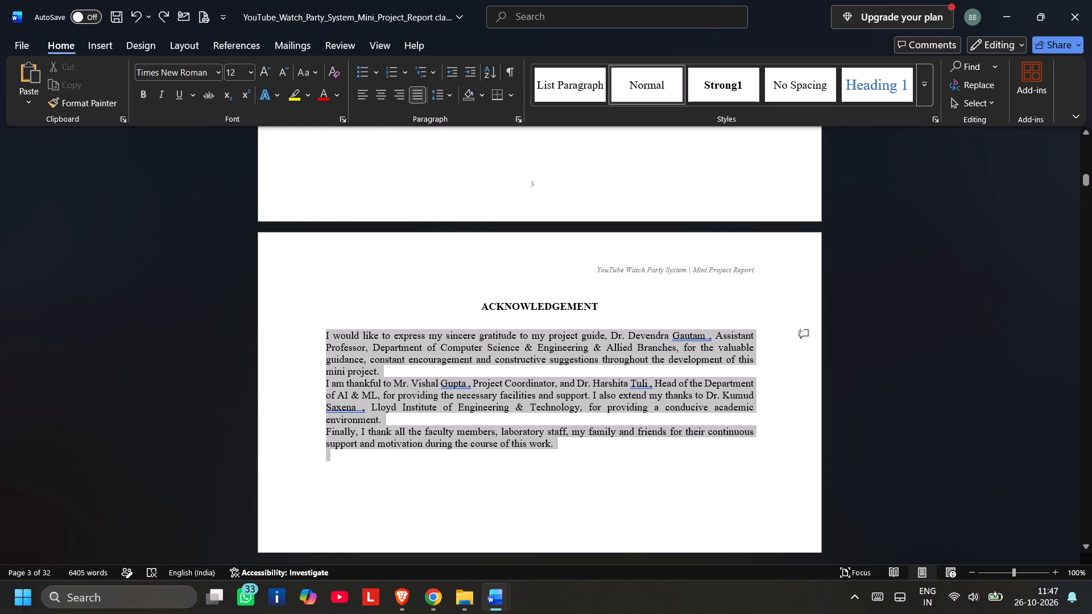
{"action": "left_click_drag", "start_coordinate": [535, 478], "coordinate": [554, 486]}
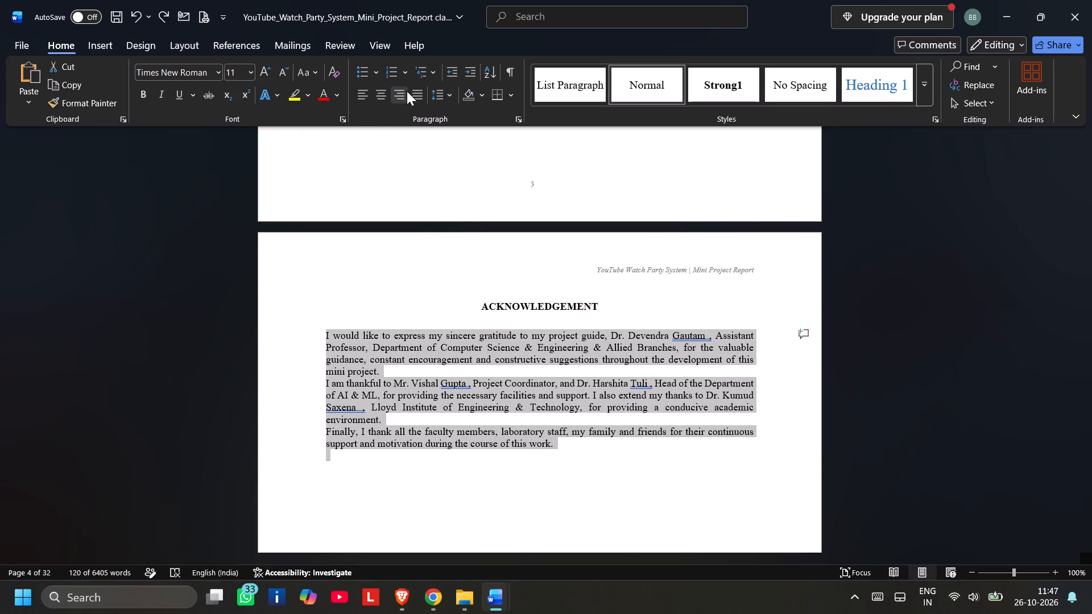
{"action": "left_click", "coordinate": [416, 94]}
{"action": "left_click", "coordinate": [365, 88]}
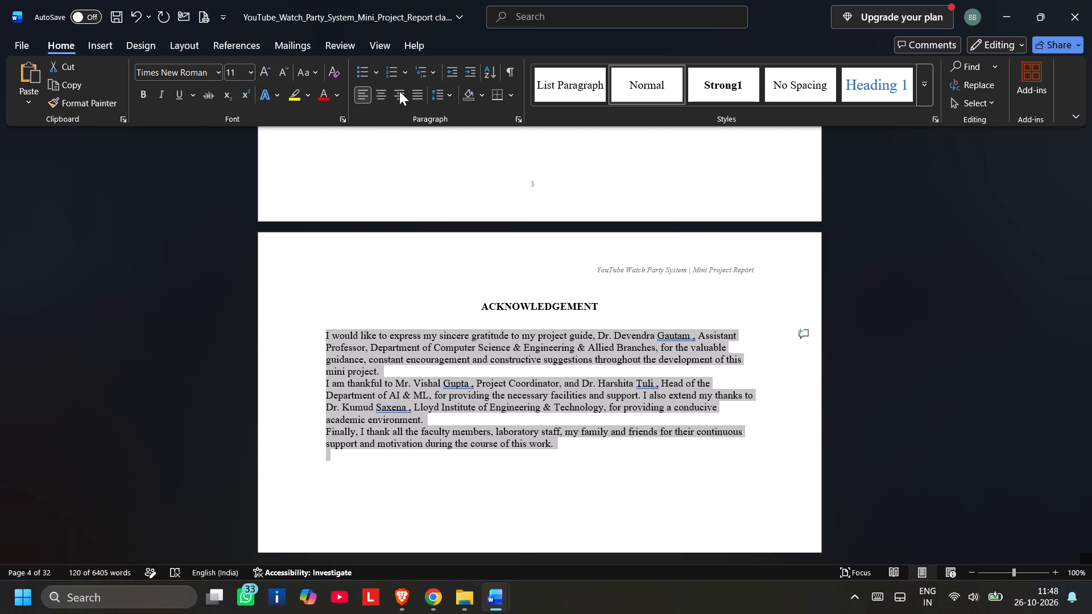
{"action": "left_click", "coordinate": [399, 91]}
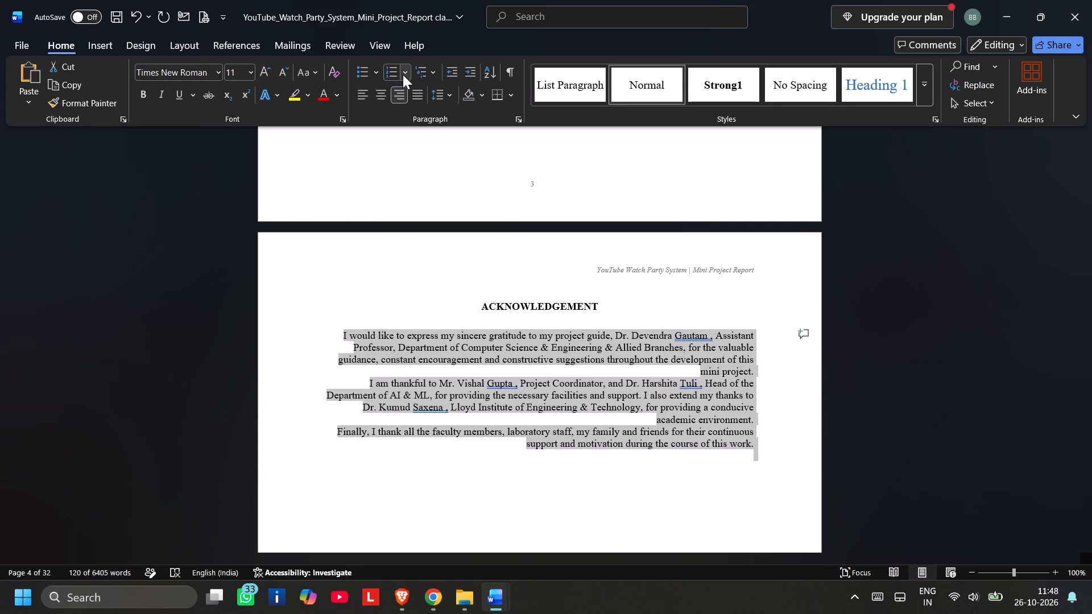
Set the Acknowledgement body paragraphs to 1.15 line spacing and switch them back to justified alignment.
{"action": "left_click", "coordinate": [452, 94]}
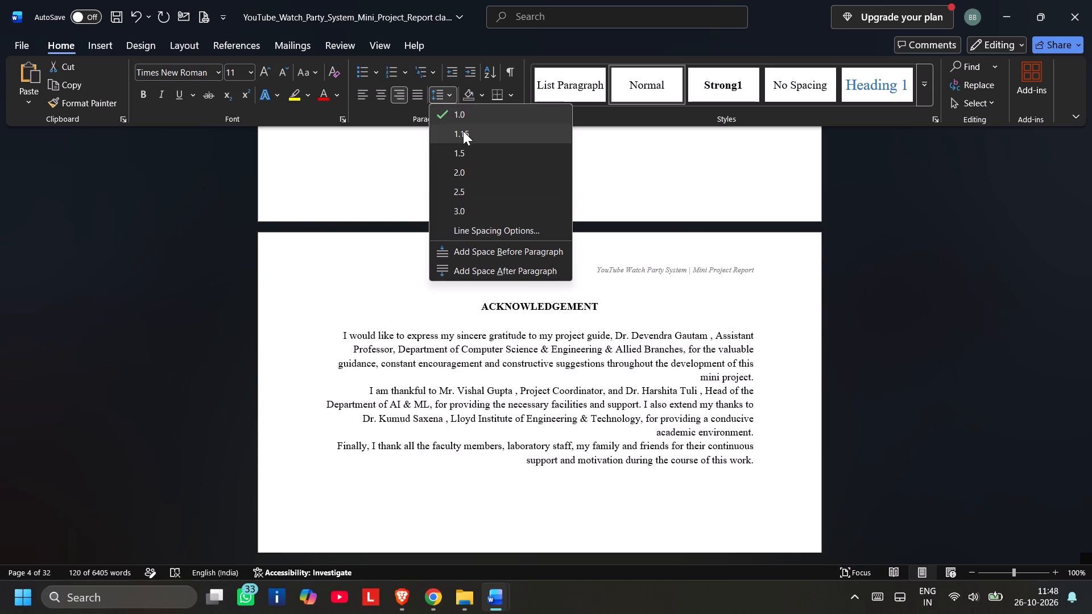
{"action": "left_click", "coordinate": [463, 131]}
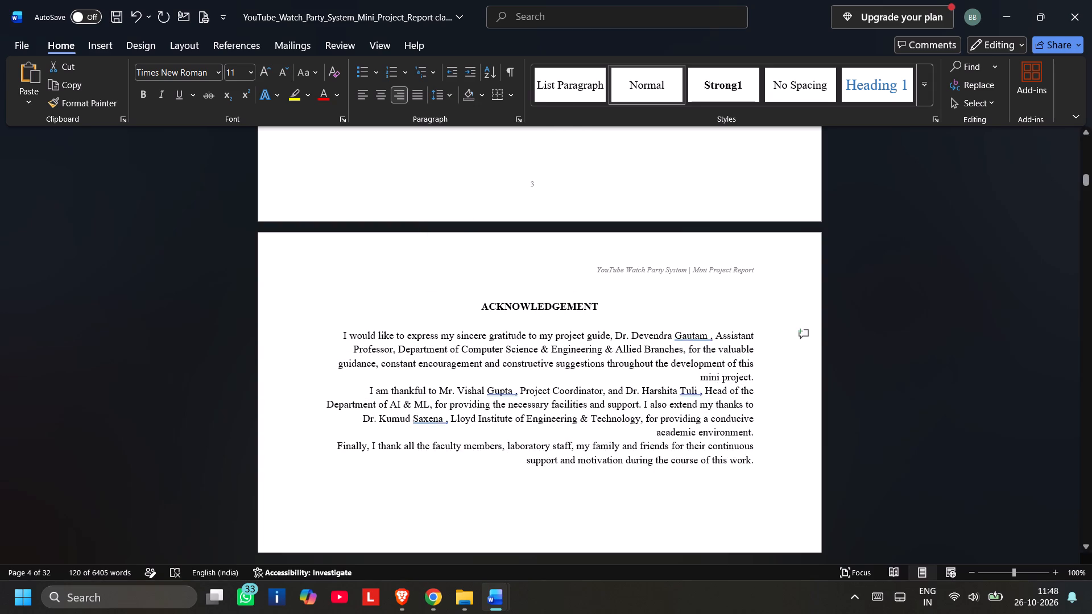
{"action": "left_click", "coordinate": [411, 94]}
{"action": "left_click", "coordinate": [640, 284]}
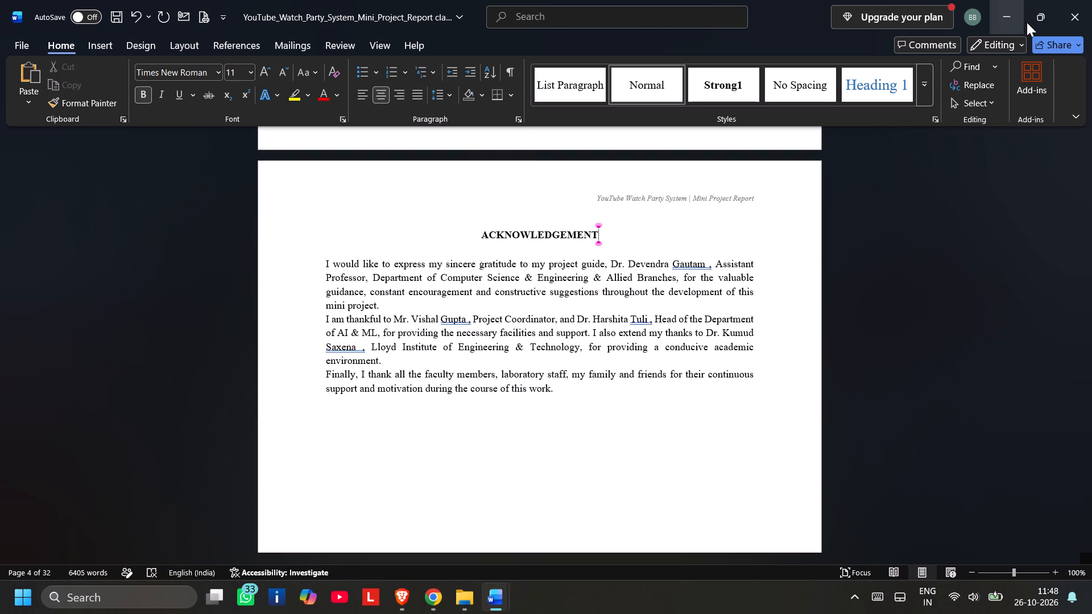
Check the reference Acknowledgement's line spacing and set the YouTube report's Acknowledgement heading and paragraphs to 1.5.
{"action": "left_click", "coordinate": [987, 98]}
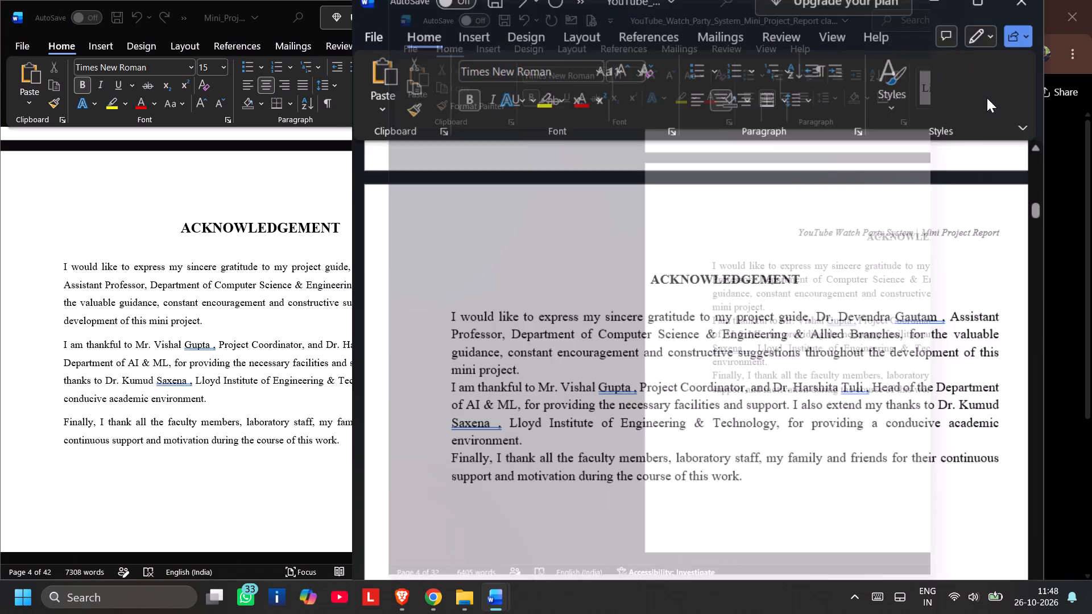
{"action": "left_click", "coordinate": [436, 305]}
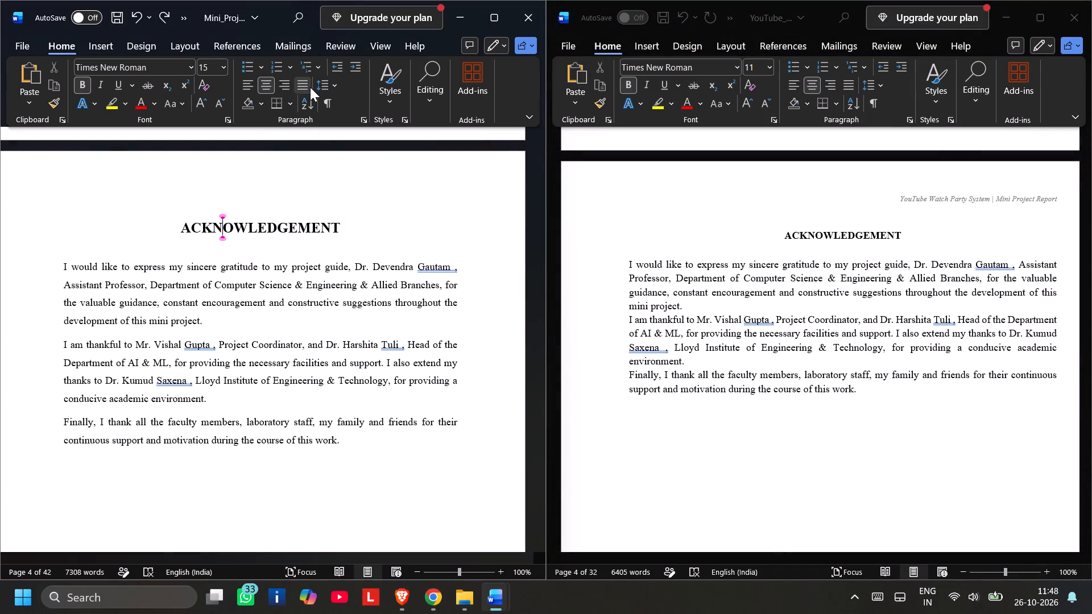
{"action": "left_click", "coordinate": [334, 89]}
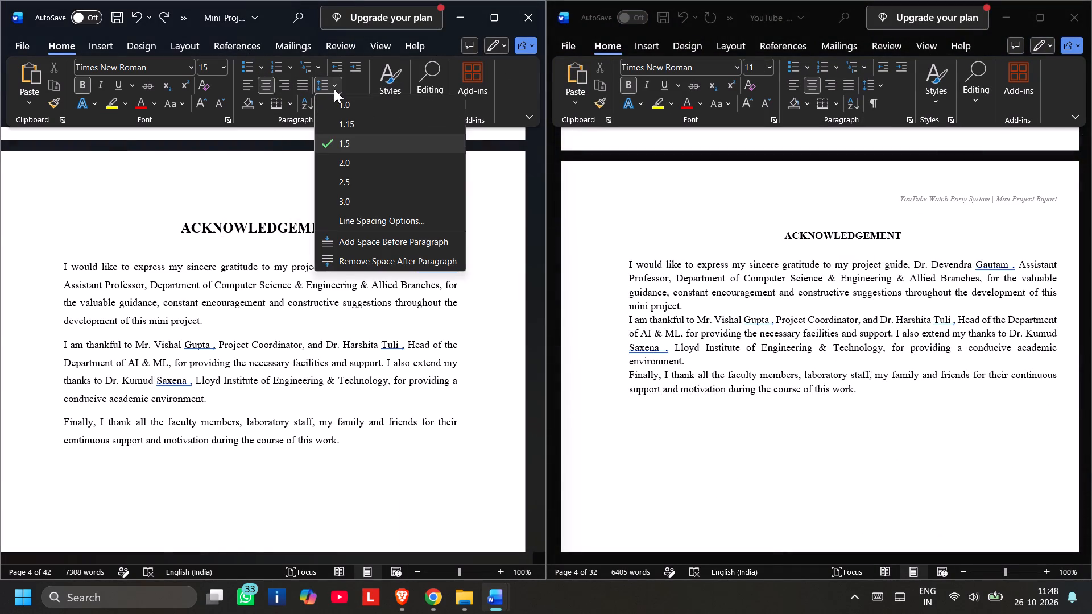
{"action": "left_click", "coordinate": [284, 188]}
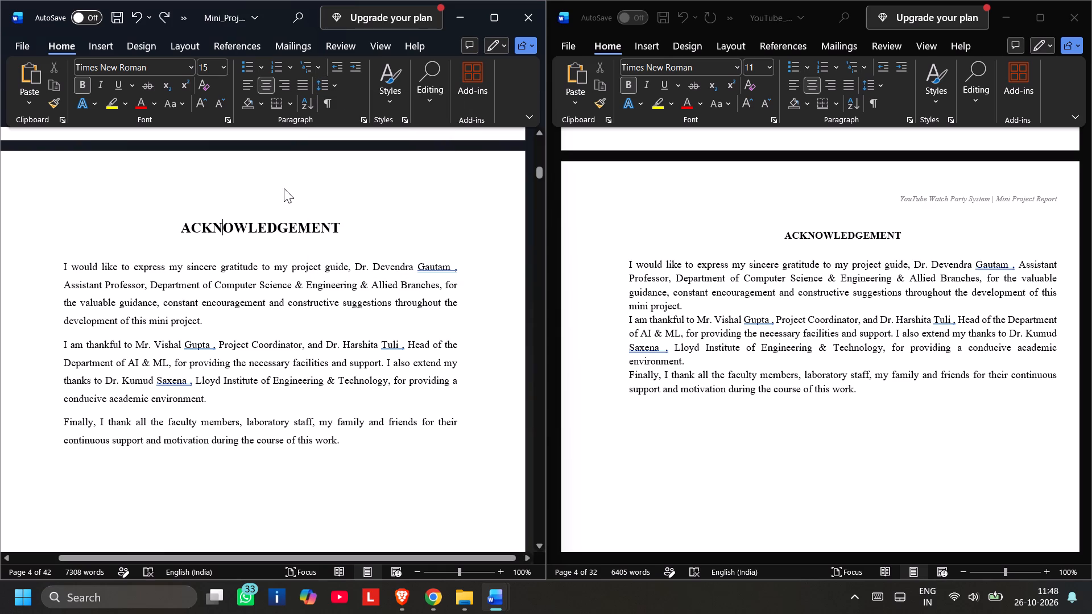
{"action": "left_click_drag", "start_coordinate": [637, 221], "coordinate": [815, 377]}
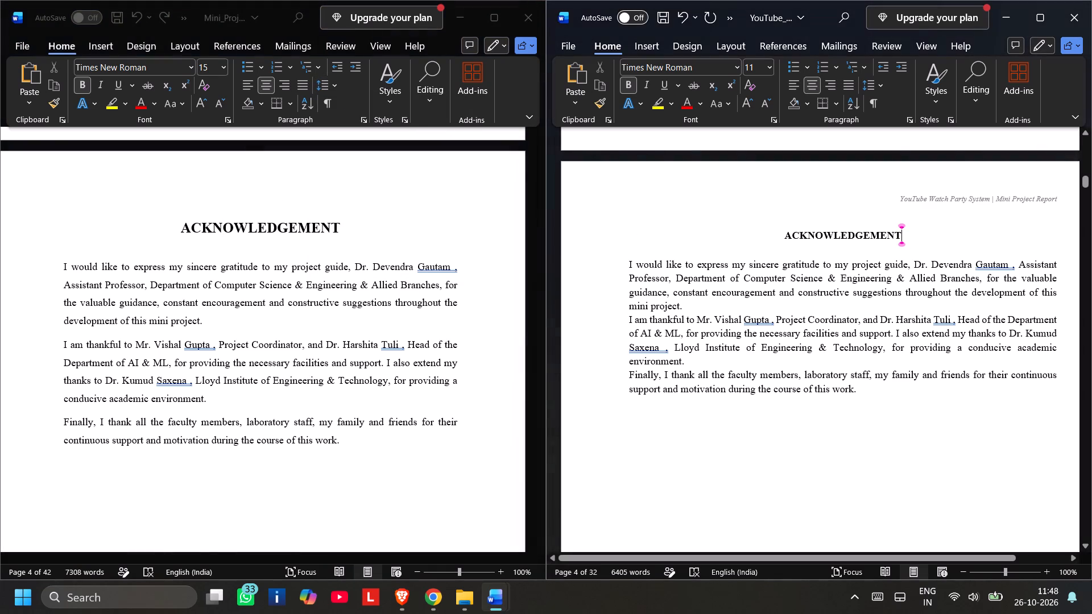
{"action": "left_click_drag", "start_coordinate": [815, 377], "coordinate": [863, 401]}
{"action": "left_click_drag", "start_coordinate": [863, 401], "coordinate": [679, 240]}
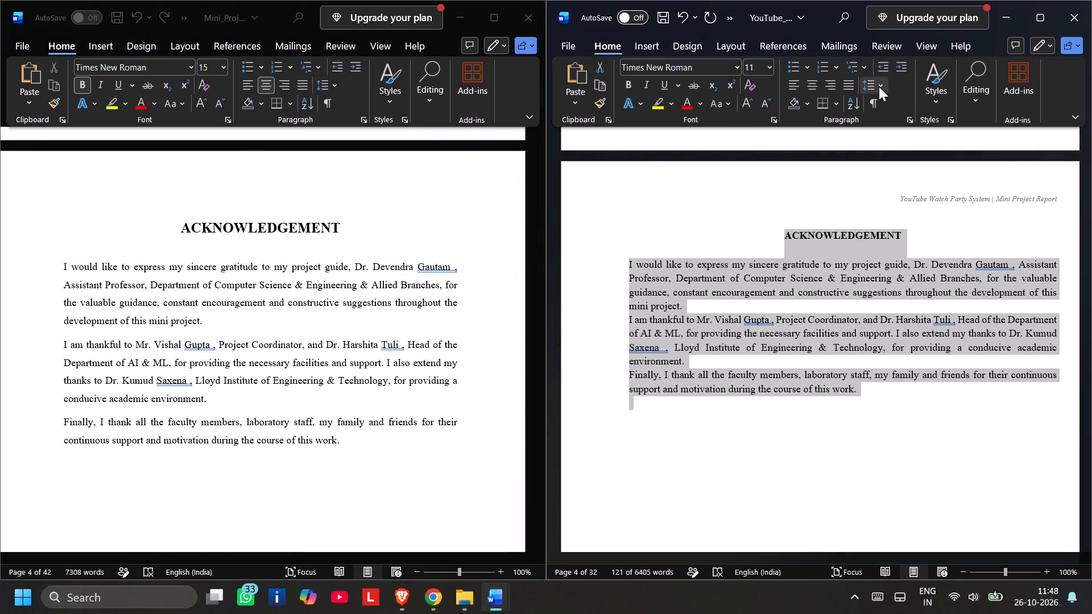
{"action": "left_click", "coordinate": [878, 85]}
{"action": "left_click", "coordinate": [892, 138]}
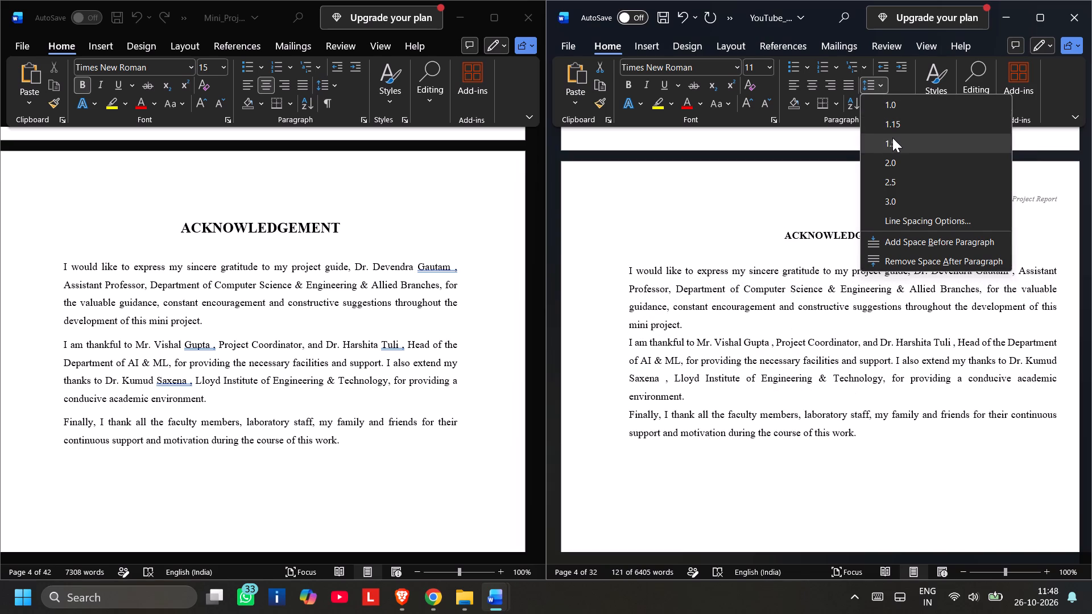
{"action": "left_click", "coordinate": [703, 226]}
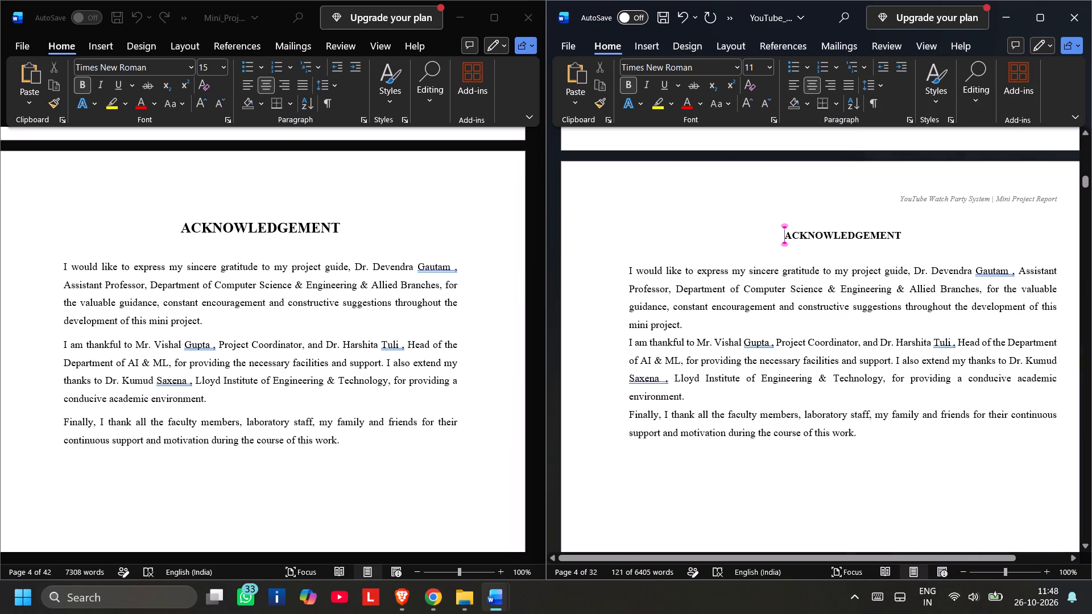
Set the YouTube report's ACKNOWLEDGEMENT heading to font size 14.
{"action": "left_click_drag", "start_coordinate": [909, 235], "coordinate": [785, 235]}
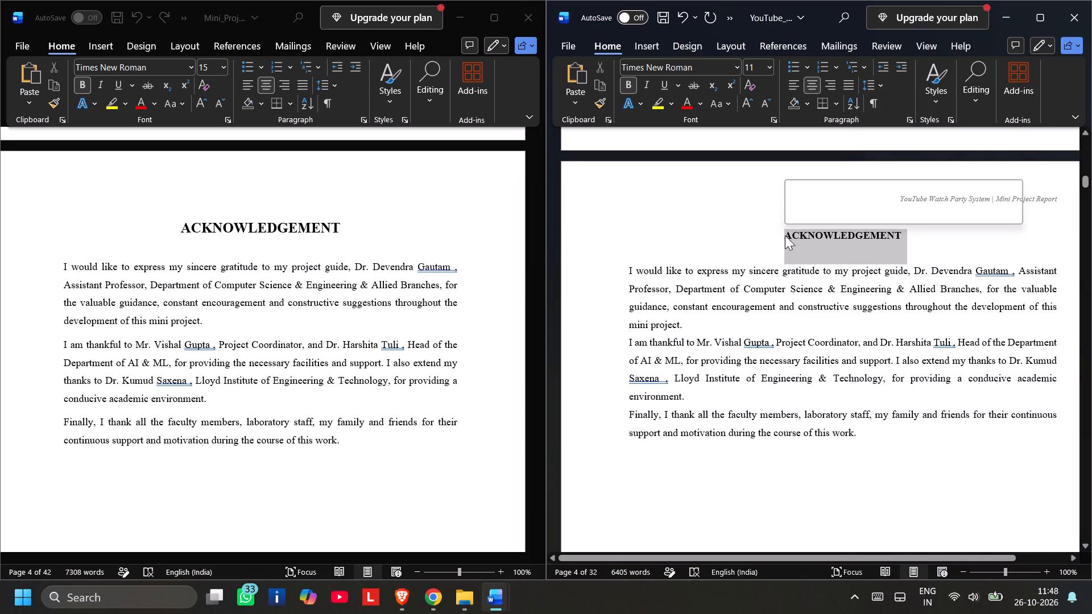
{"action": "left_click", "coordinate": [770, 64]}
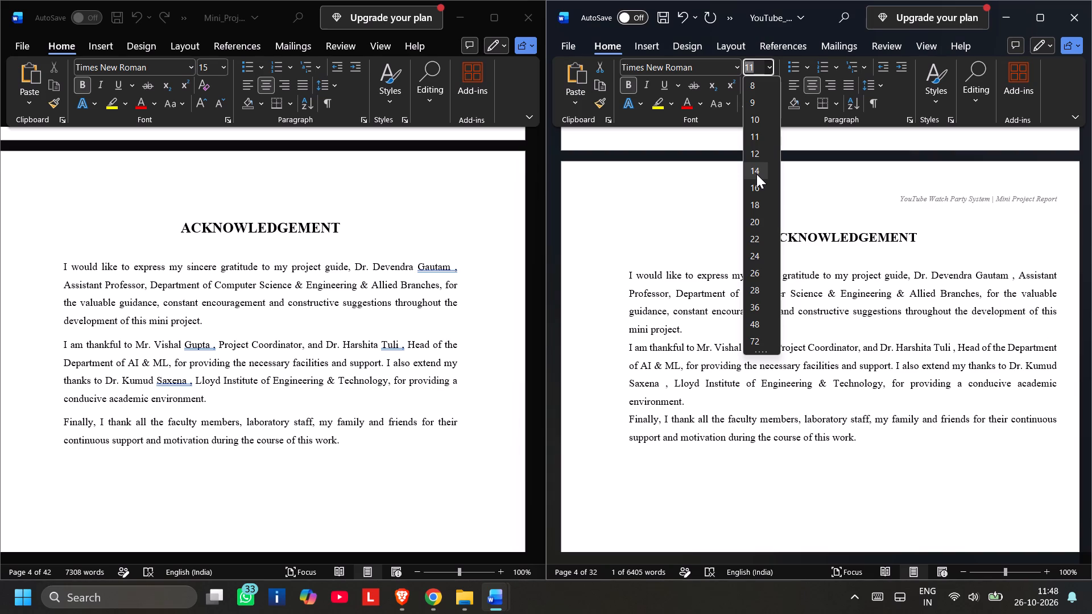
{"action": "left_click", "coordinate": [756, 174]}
Replace the YouTube report's ACKNOWLEDGEMENT heading with the formatted heading copied from the reference report.
{"action": "left_click", "coordinate": [356, 234]}
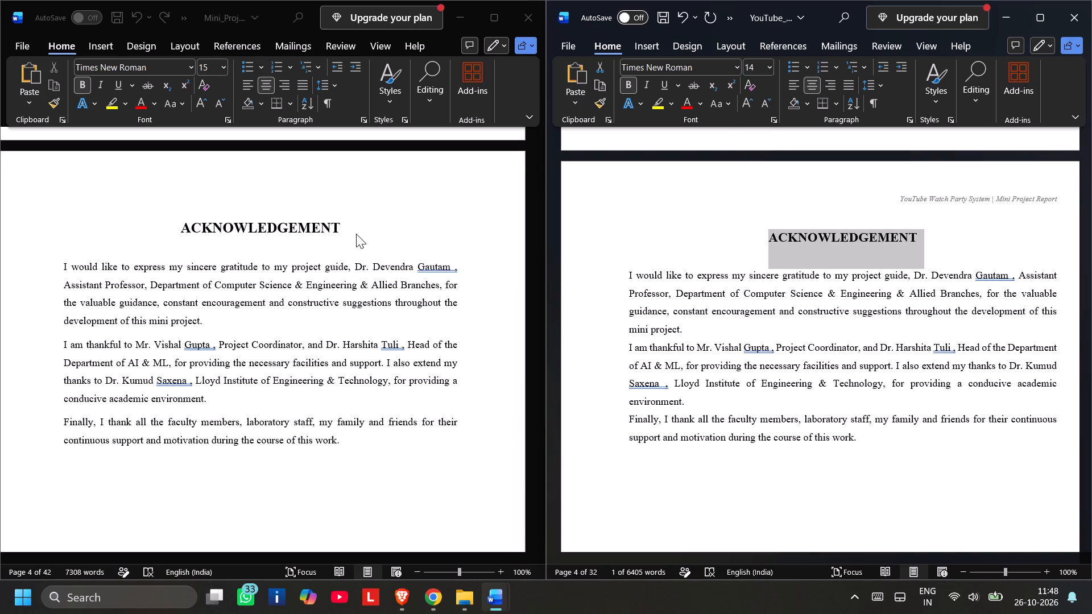
{"action": "left_click_drag", "start_coordinate": [350, 229], "coordinate": [131, 200]}
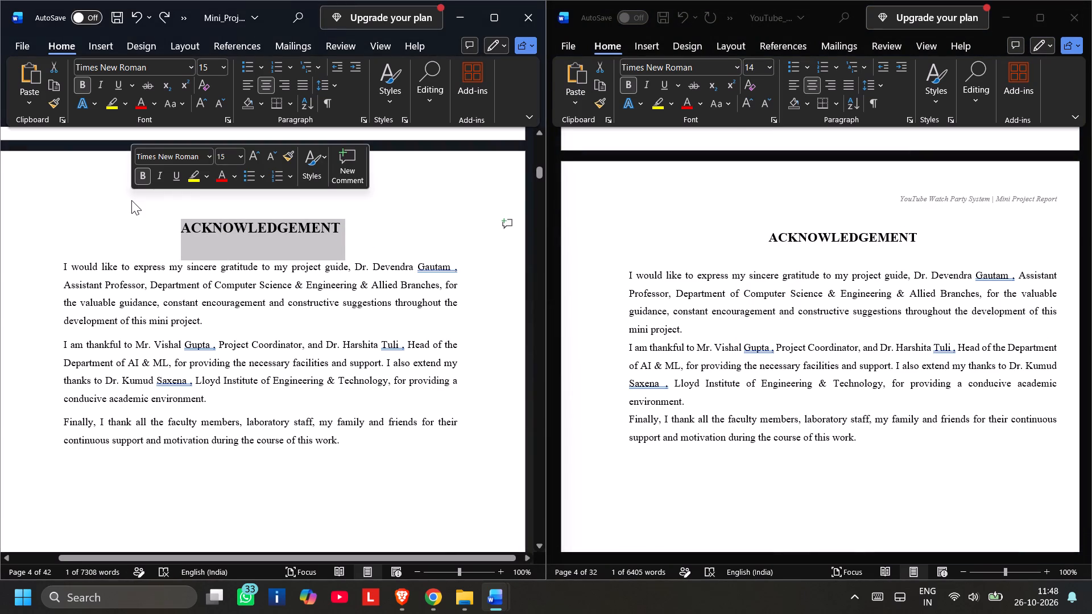
{"action": "key", "text": "ctrl+c"}
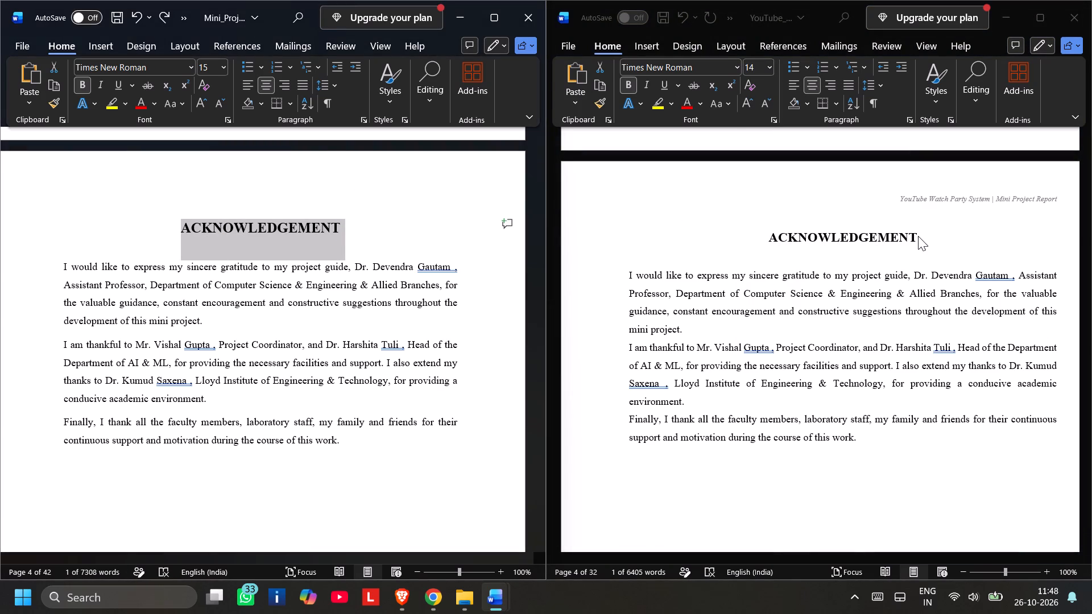
{"action": "left_click_drag", "start_coordinate": [918, 236], "coordinate": [778, 244]}
{"action": "key", "text": "ctrl+v"}
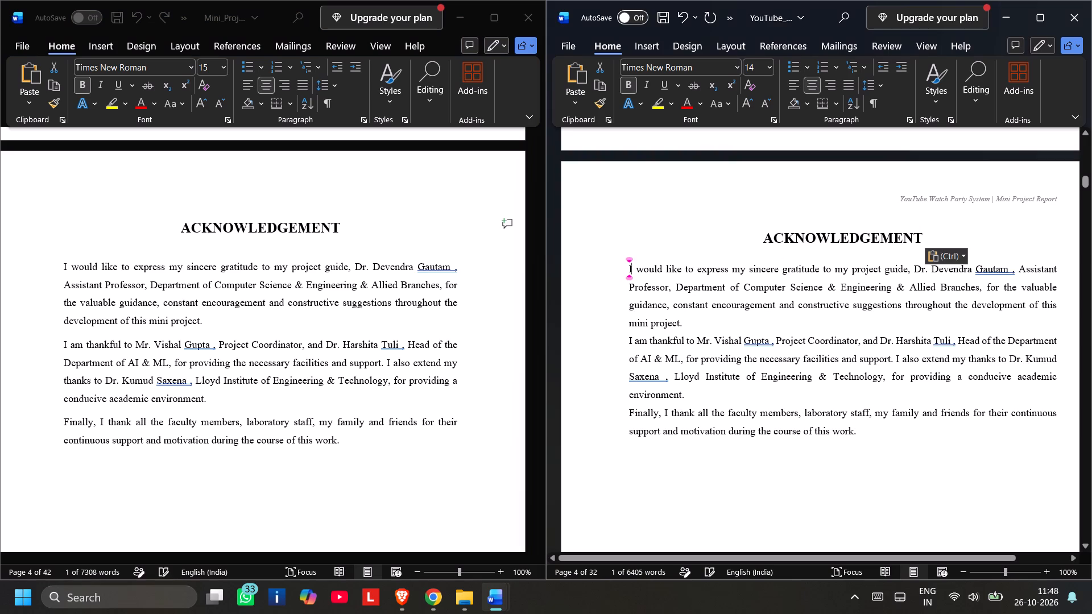
{"action": "left_click", "coordinate": [923, 494]}
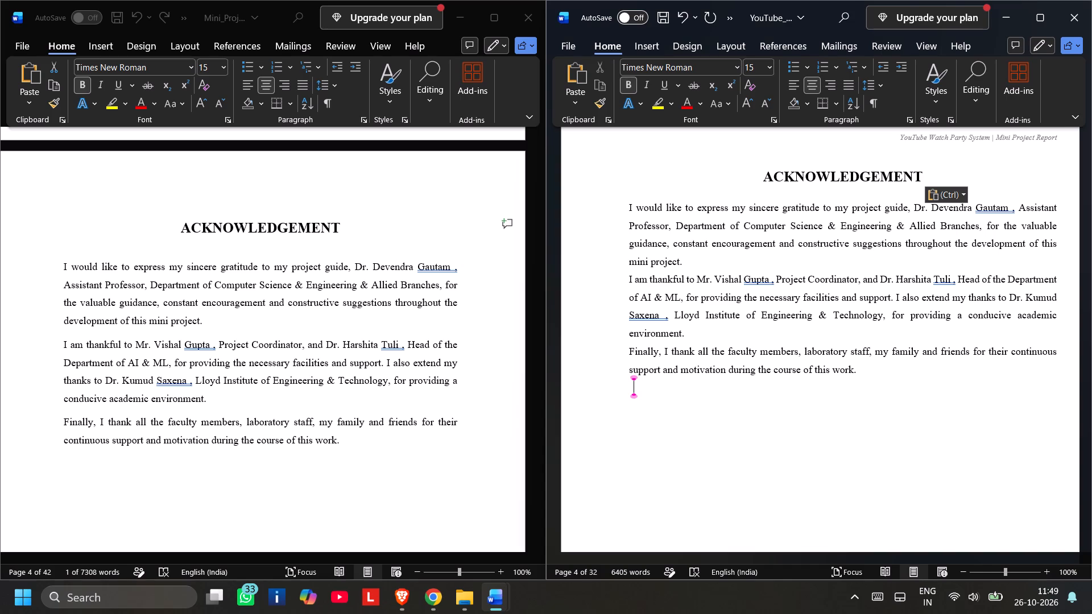
Look over the YouTube report's Acknowledgement page and compare it with the reference report's Acknowledgement page in a full-size window.
{"action": "scroll", "coordinate": [918, 486], "scroll_direction": "left", "scroll_amount": 1}
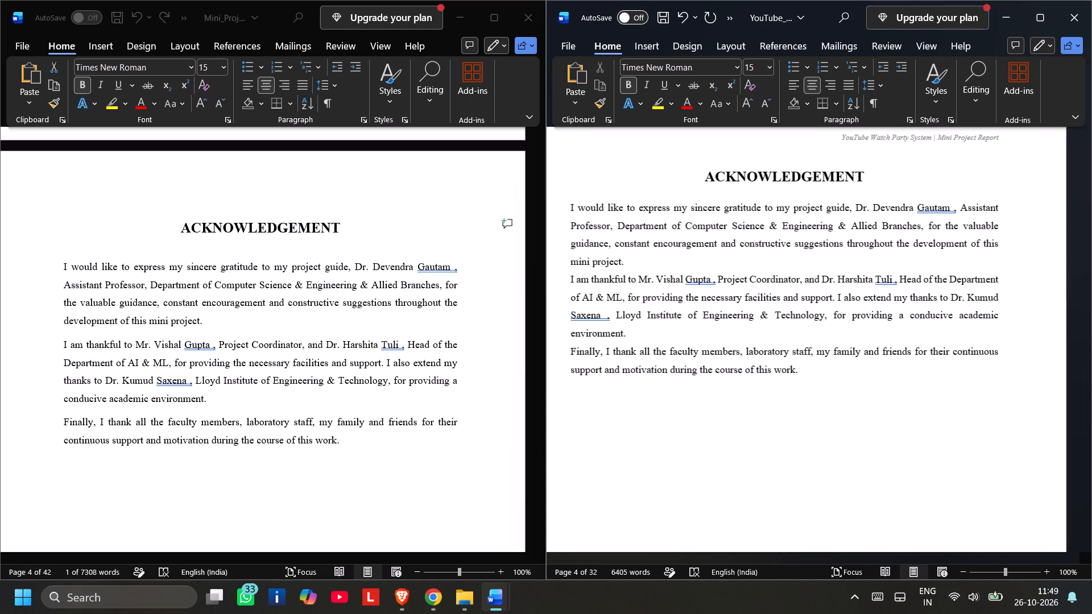
{"action": "scroll", "coordinate": [918, 486], "scroll_direction": "left", "scroll_amount": 1}
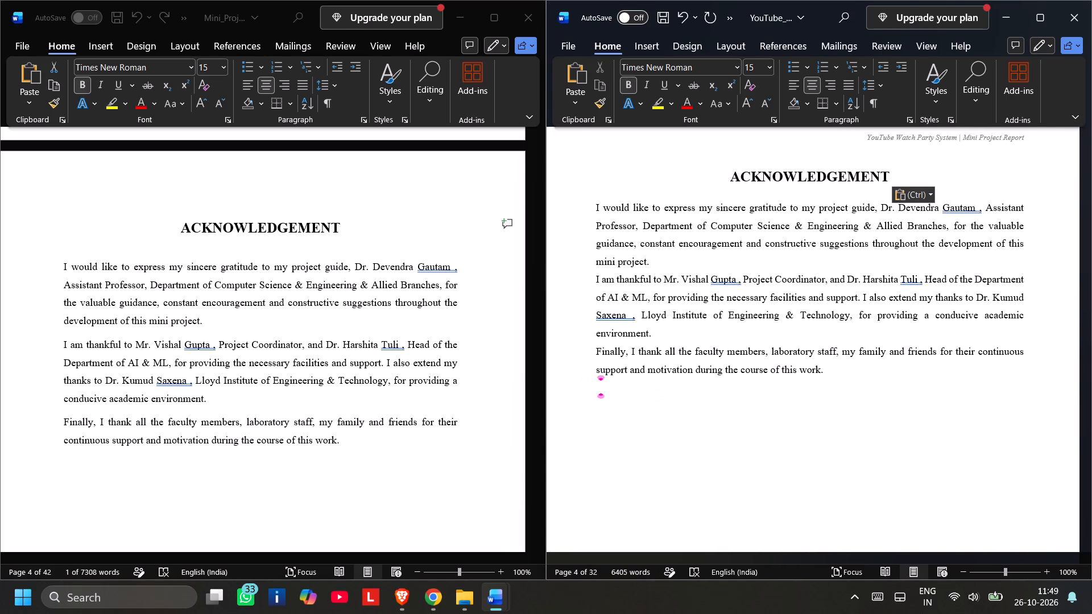
{"action": "scroll", "coordinate": [918, 486], "scroll_direction": "up", "scroll_amount": 1}
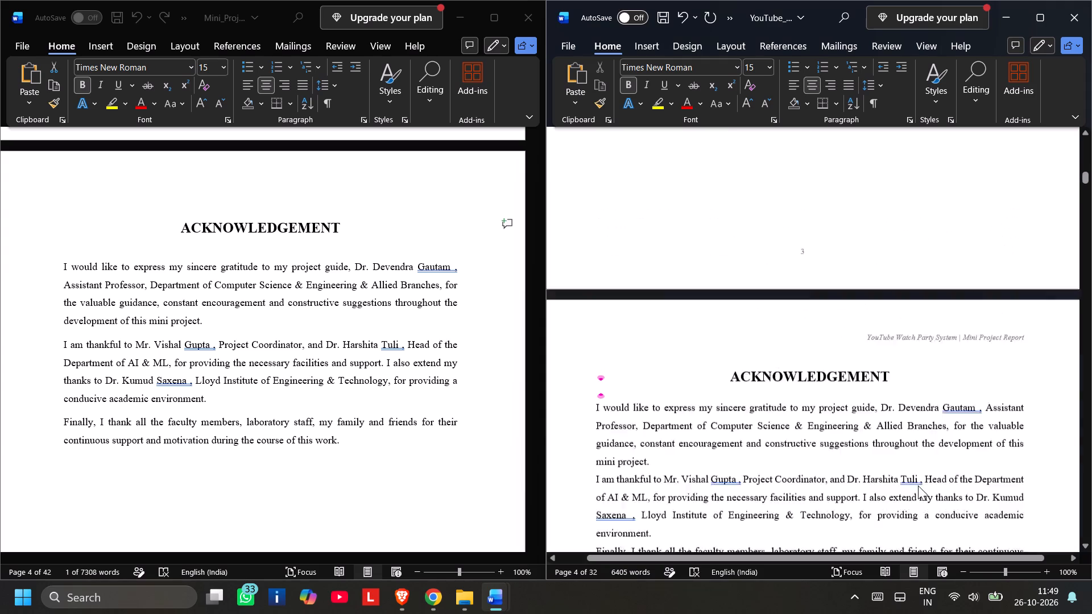
{"action": "scroll", "coordinate": [918, 486], "scroll_direction": "up", "scroll_amount": 1}
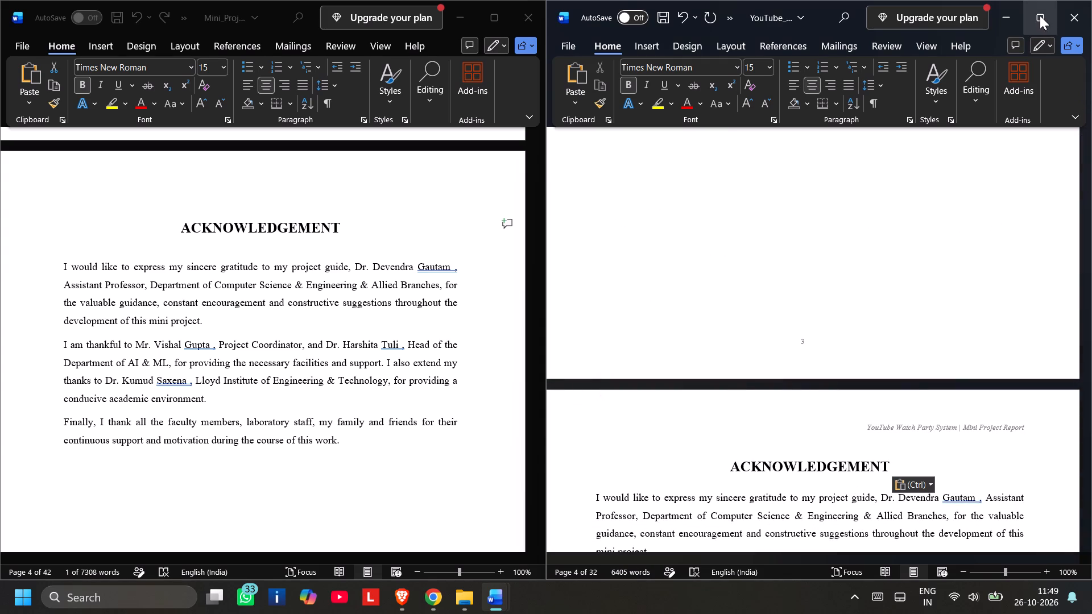
{"action": "left_click", "coordinate": [1040, 15]}
{"action": "scroll", "coordinate": [861, 371], "scroll_direction": "down", "scroll_amount": 1}
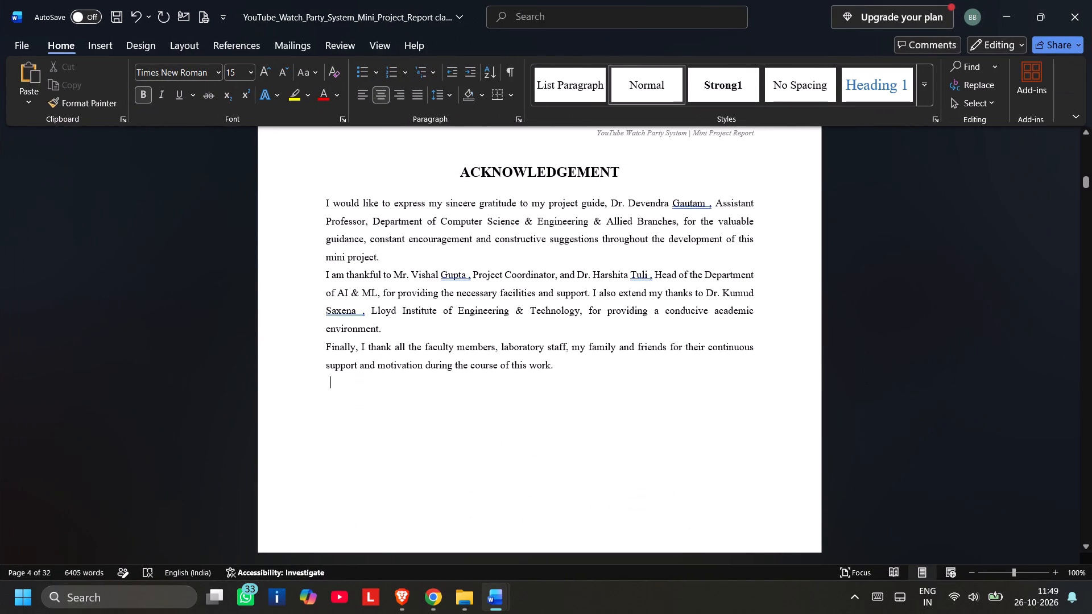
{"action": "left_click", "coordinate": [861, 371]}
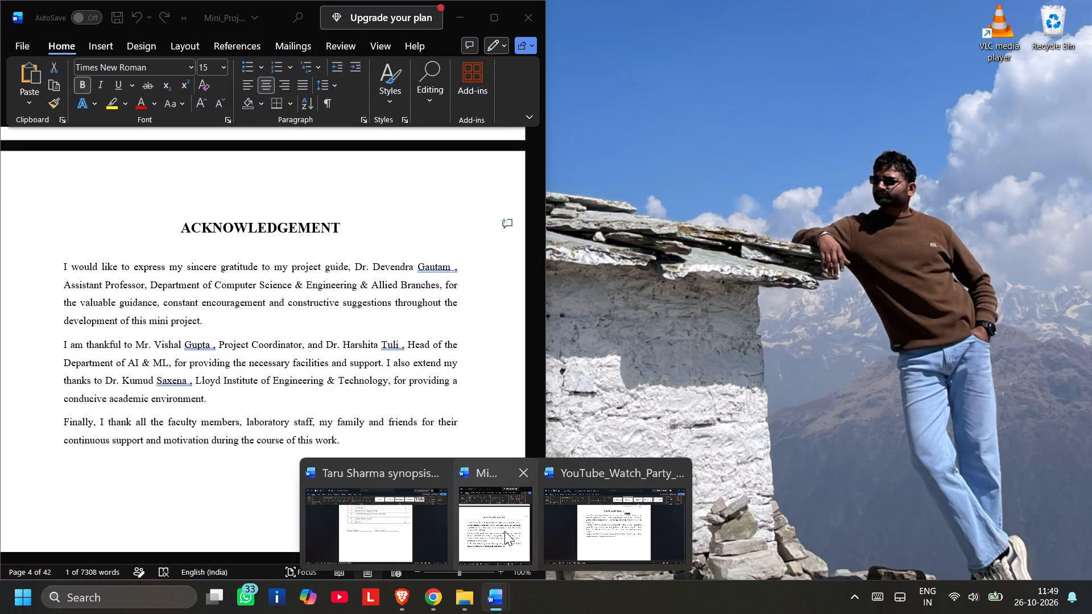
{"action": "left_click", "coordinate": [504, 532]}
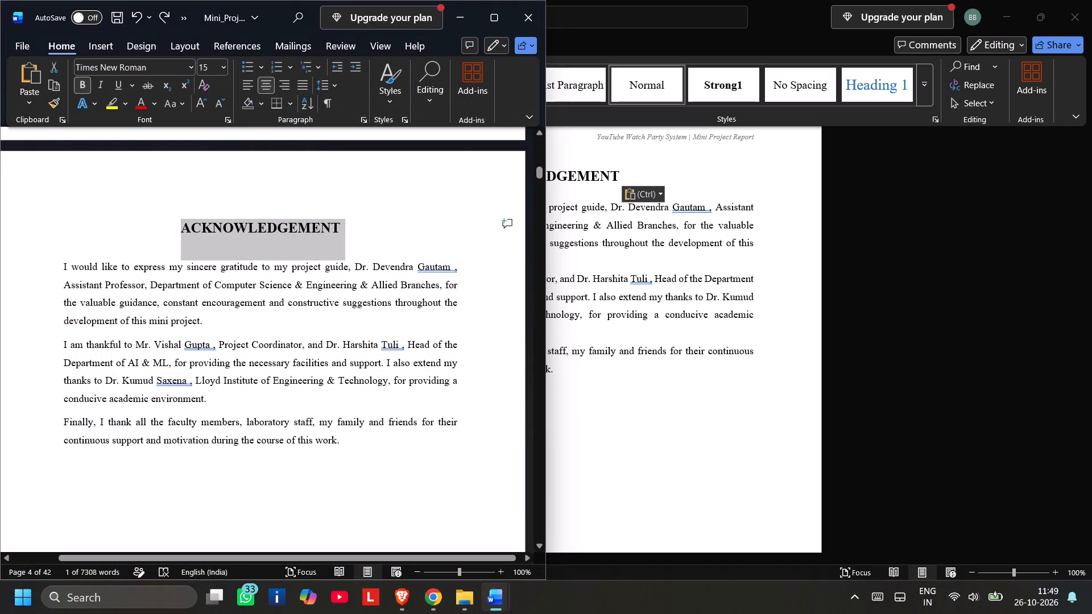
{"action": "left_click", "coordinate": [500, 12]}
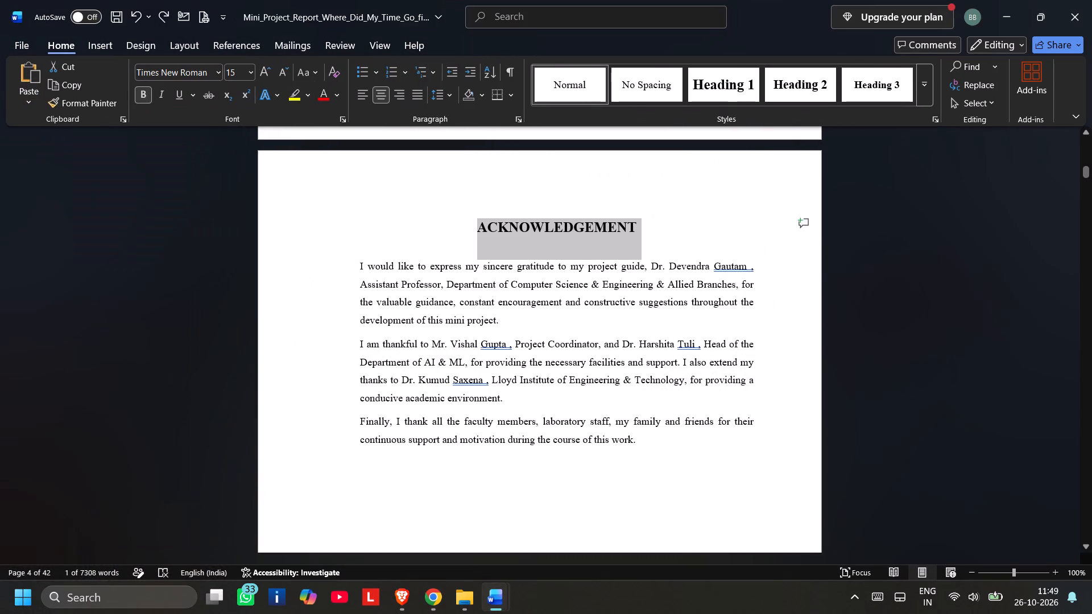
Look over the reference report's Declaration page and compare it with the YouTube report's front pages at several zoom levels.
{"action": "left_click", "coordinate": [895, 439]}
{"action": "scroll", "coordinate": [895, 439], "scroll_direction": "up", "scroll_amount": 1}
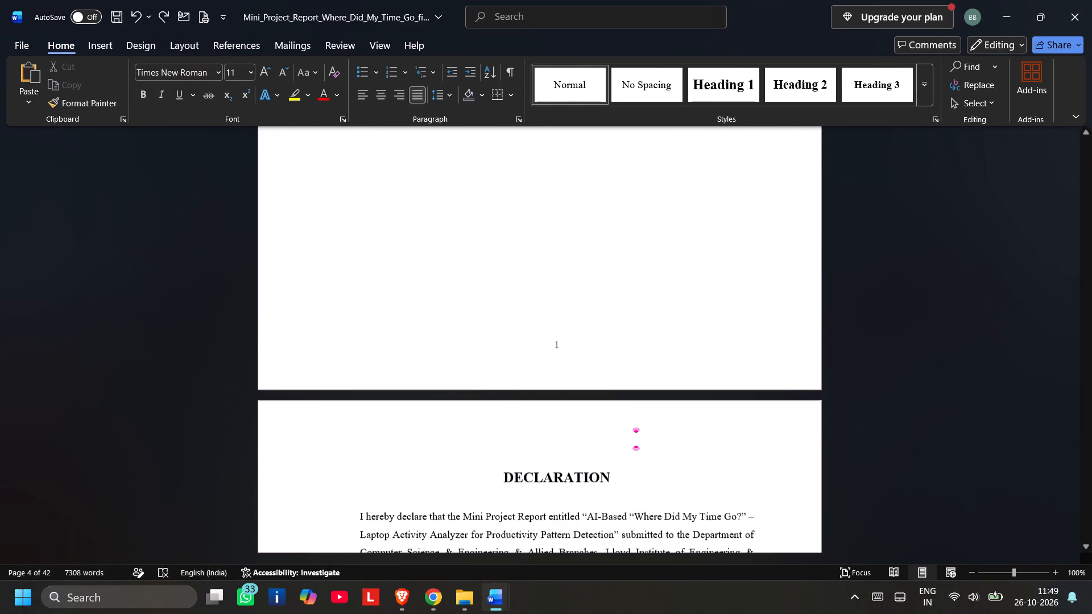
{"action": "scroll", "coordinate": [895, 439], "scroll_direction": "up", "scroll_amount": 1}
{"action": "left_click", "coordinate": [996, 10]}
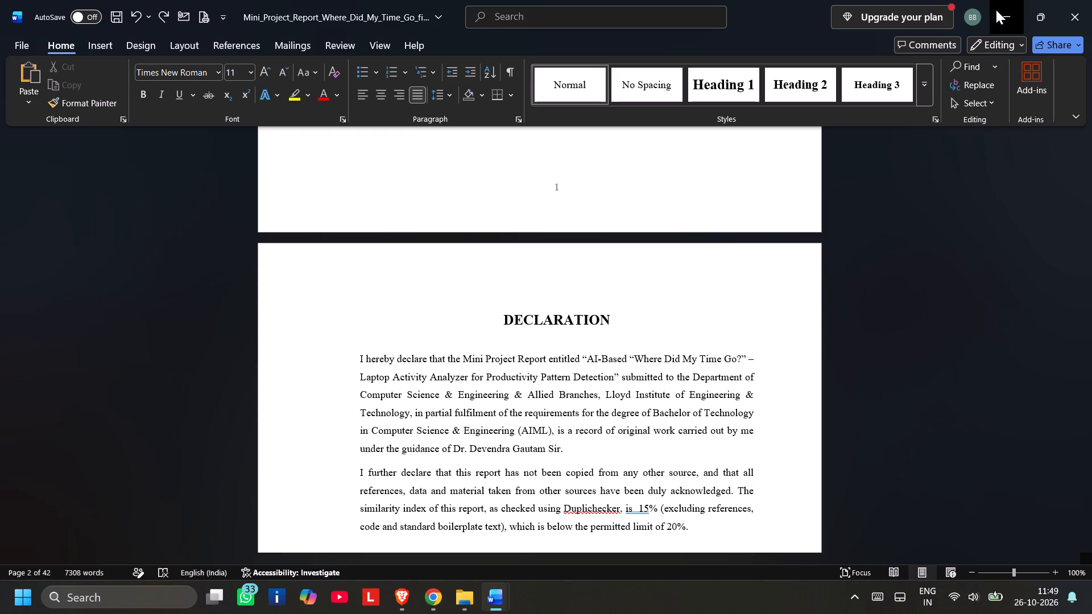
{"action": "scroll", "coordinate": [632, 392], "scroll_direction": "up", "scroll_amount": 1}
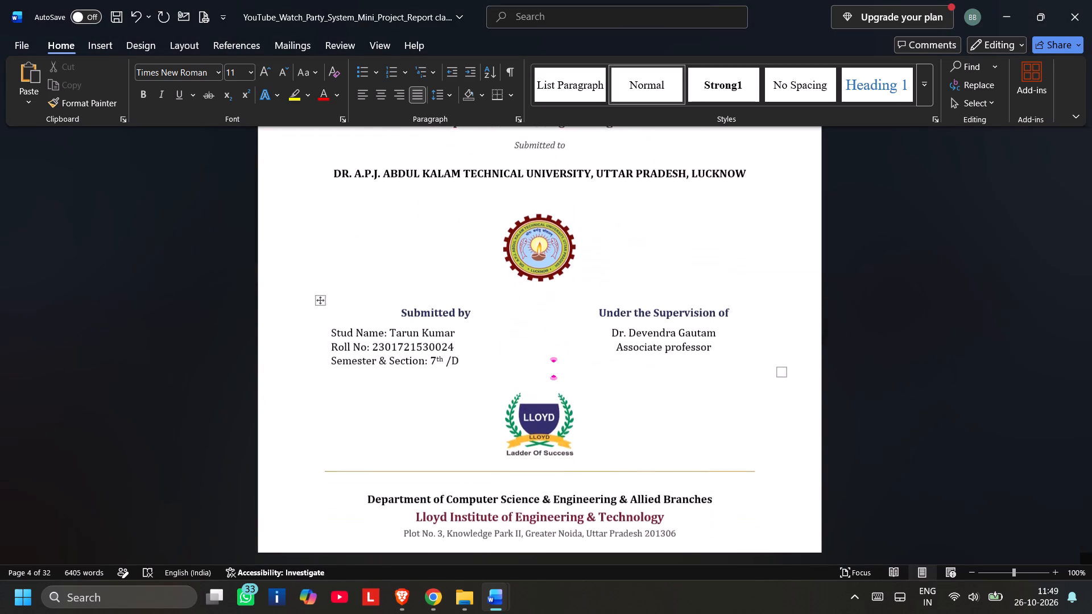
{"action": "scroll", "coordinate": [632, 392], "scroll_direction": "up", "scroll_amount": 1}
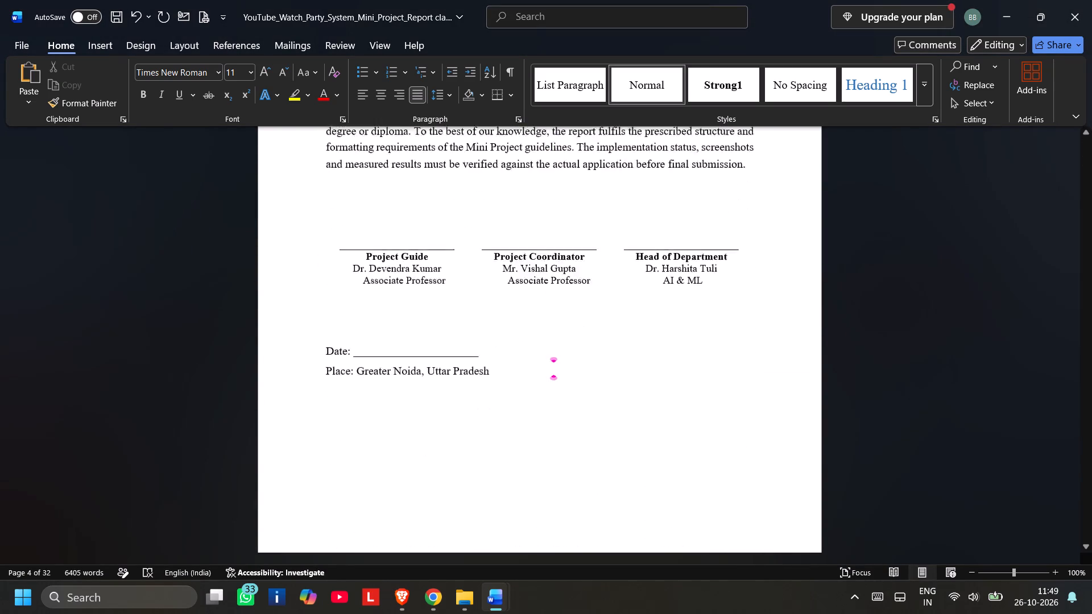
{"action": "scroll", "coordinate": [632, 392], "scroll_direction": "up", "scroll_amount": 1}
{"action": "scroll", "coordinate": [632, 392], "scroll_direction": "down", "scroll_amount": 1}
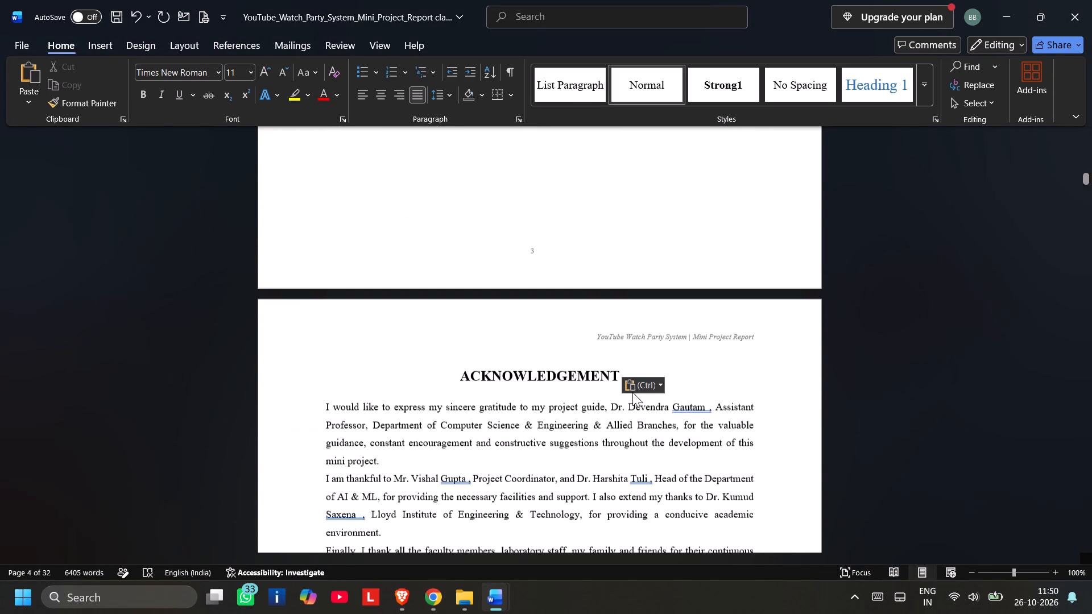
{"action": "scroll", "coordinate": [632, 392], "scroll_direction": "down", "scroll_amount": 3, "text": "ctrl"}
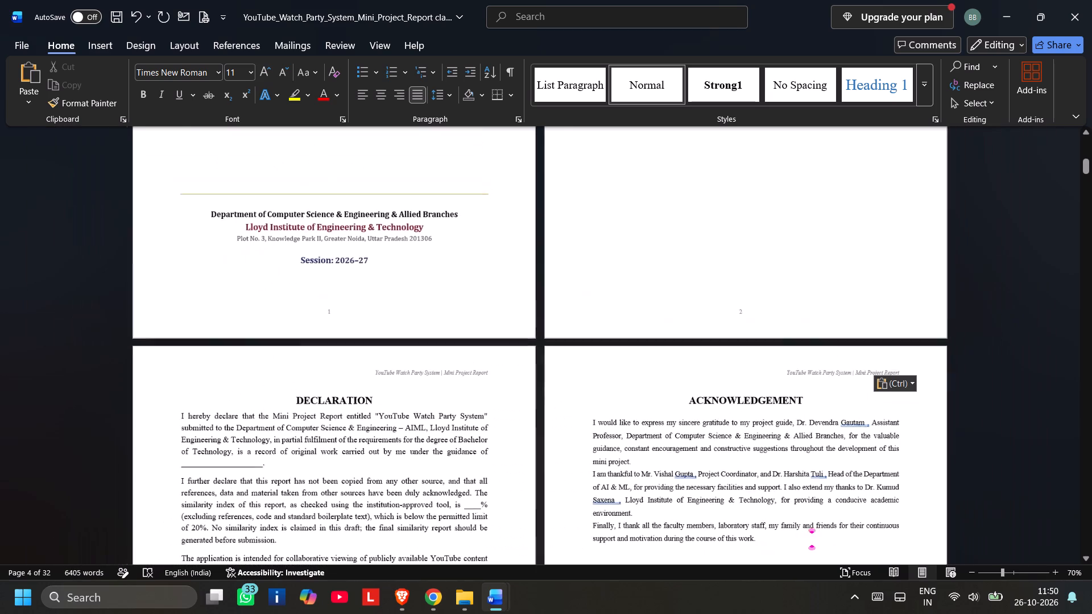
{"action": "scroll", "coordinate": [632, 392], "scroll_direction": "down", "scroll_amount": 3, "text": "ctrl"}
{"action": "scroll", "coordinate": [632, 392], "scroll_direction": "down", "scroll_amount": 1}
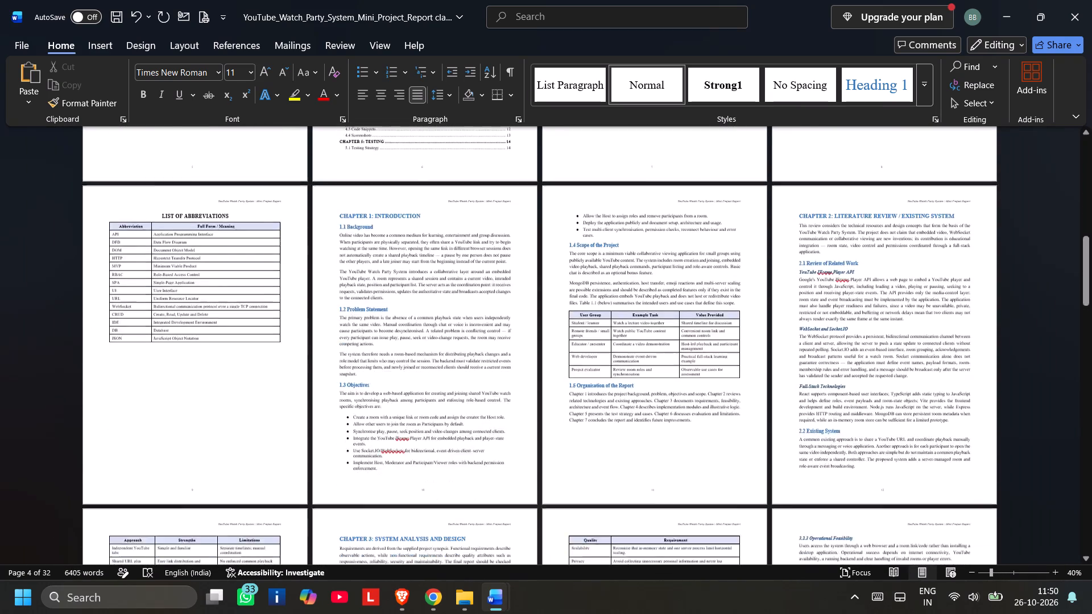
{"action": "scroll", "coordinate": [632, 392], "scroll_direction": "up", "scroll_amount": 2, "text": "ctrl"}
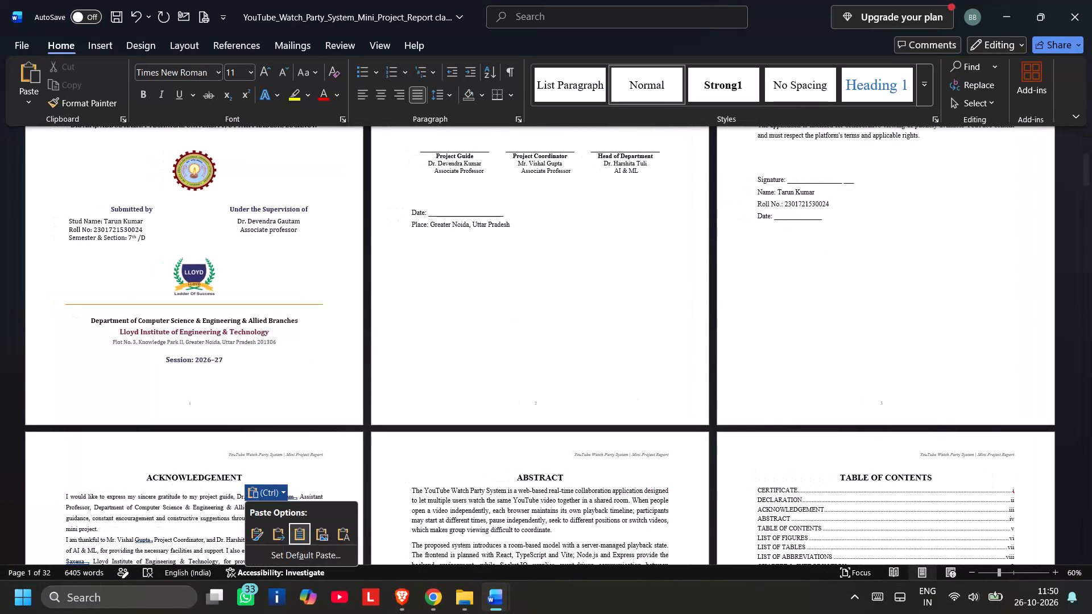
Apply the Normal style, followed by List Paragraph, to the last paragraph of the YouTube report's Acknowledgement.
{"action": "left_click", "coordinate": [634, 81]}
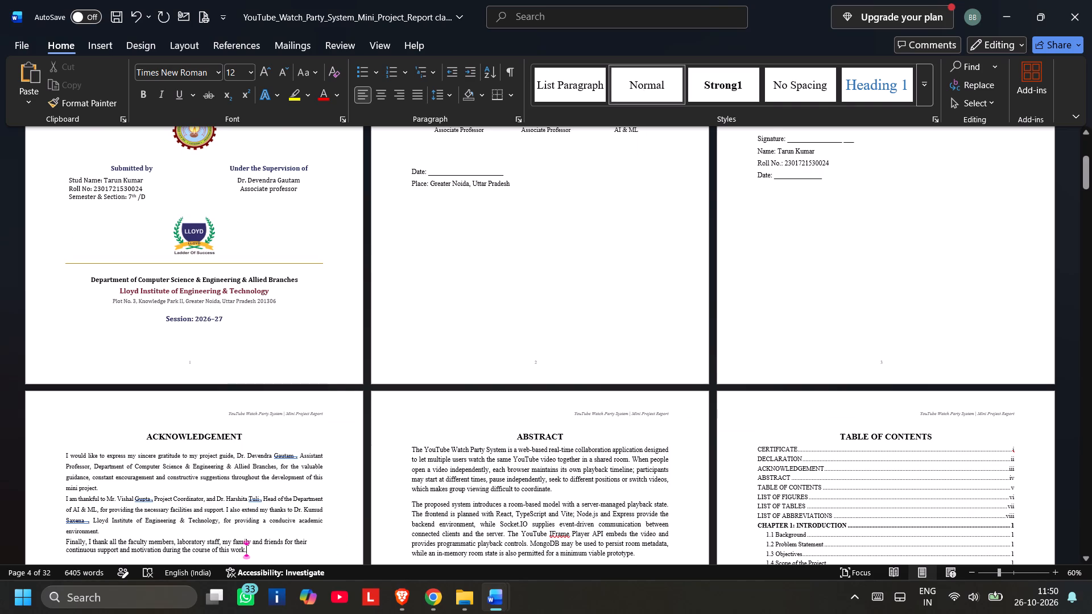
{"action": "scroll", "coordinate": [647, 244], "scroll_direction": "up", "scroll_amount": 1}
{"action": "scroll", "coordinate": [791, 257], "scroll_direction": "down", "scroll_amount": 3, "text": "ctrl"}
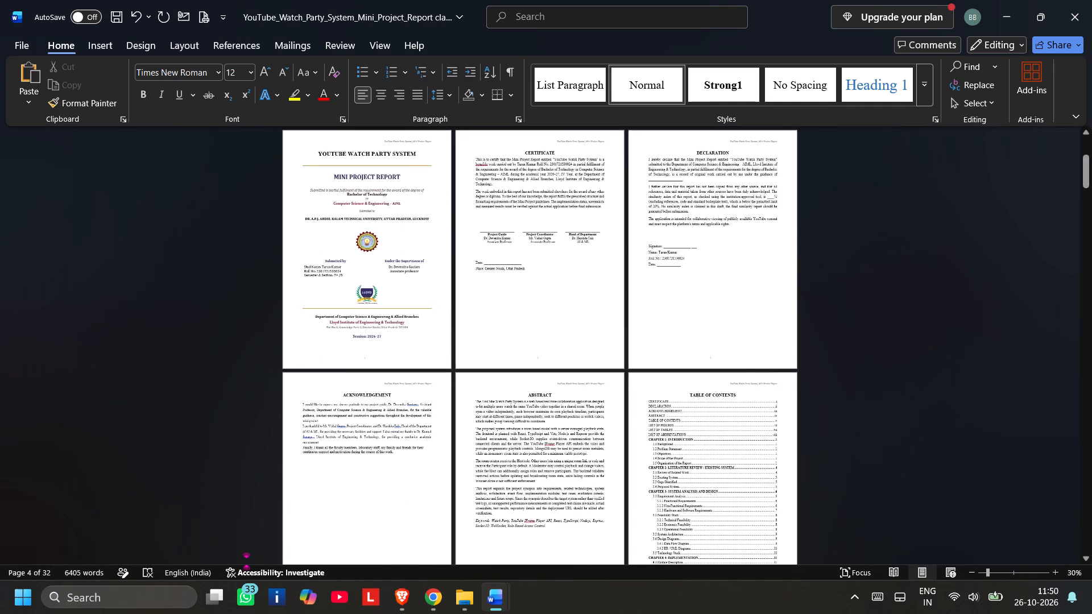
{"action": "scroll", "coordinate": [791, 257], "scroll_direction": "down", "scroll_amount": 5, "text": "ctrl"}
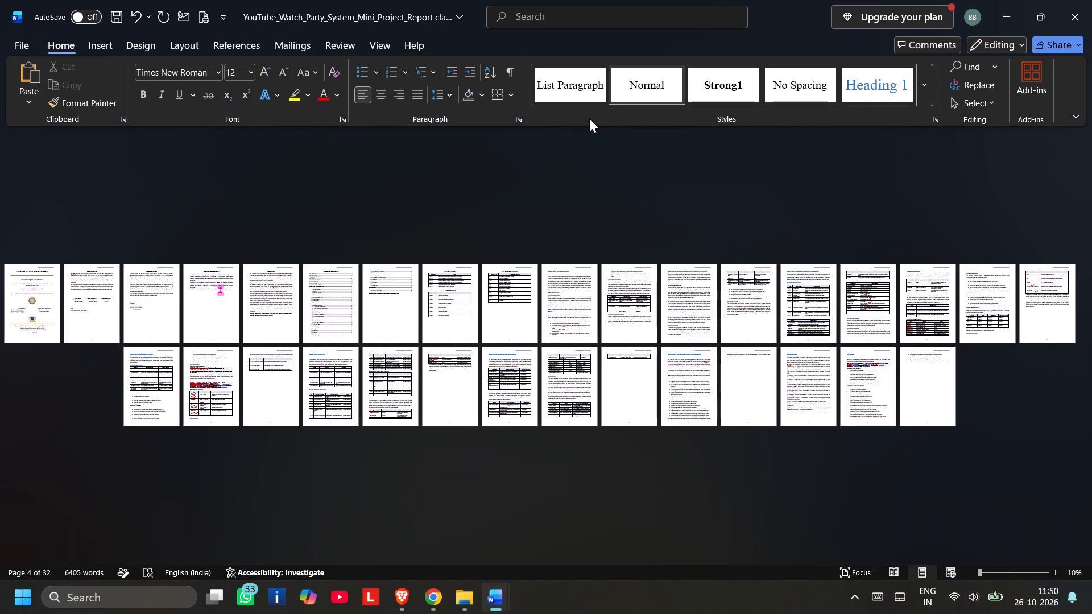
{"action": "left_click", "coordinate": [574, 79]}
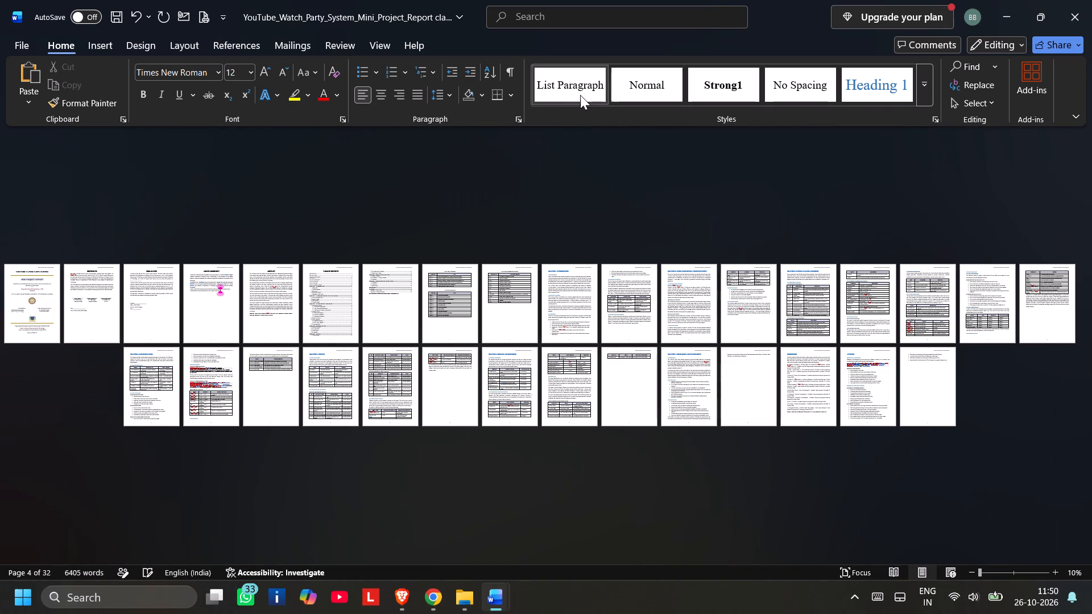
{"action": "left_click", "coordinate": [585, 88]}
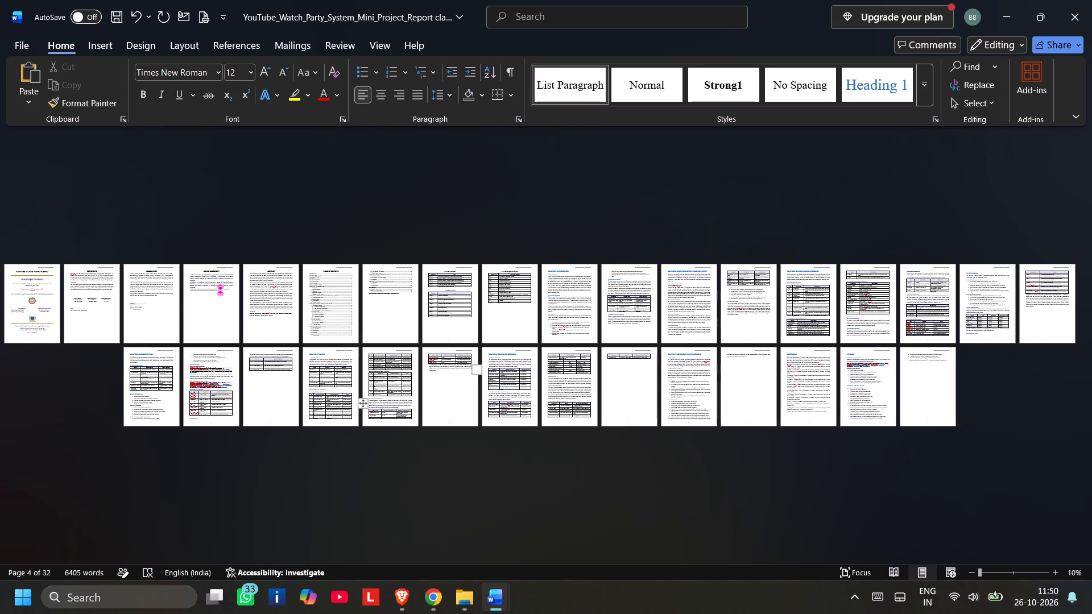
Examine the layout of the YouTube report's pages from the cover through the Problem Statement section of Chapter 1.
{"action": "left_click", "coordinate": [39, 286]}
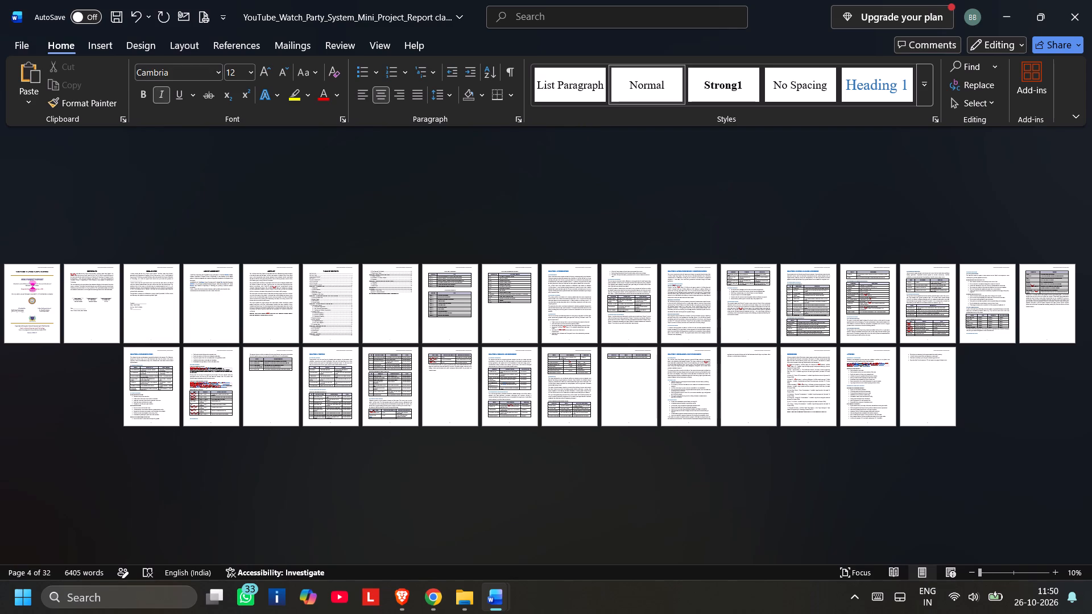
{"action": "scroll", "coordinate": [428, 177], "scroll_direction": "up", "scroll_amount": 11, "text": "ctrl"}
{"action": "scroll", "coordinate": [428, 177], "scroll_direction": "right", "scroll_amount": 1}
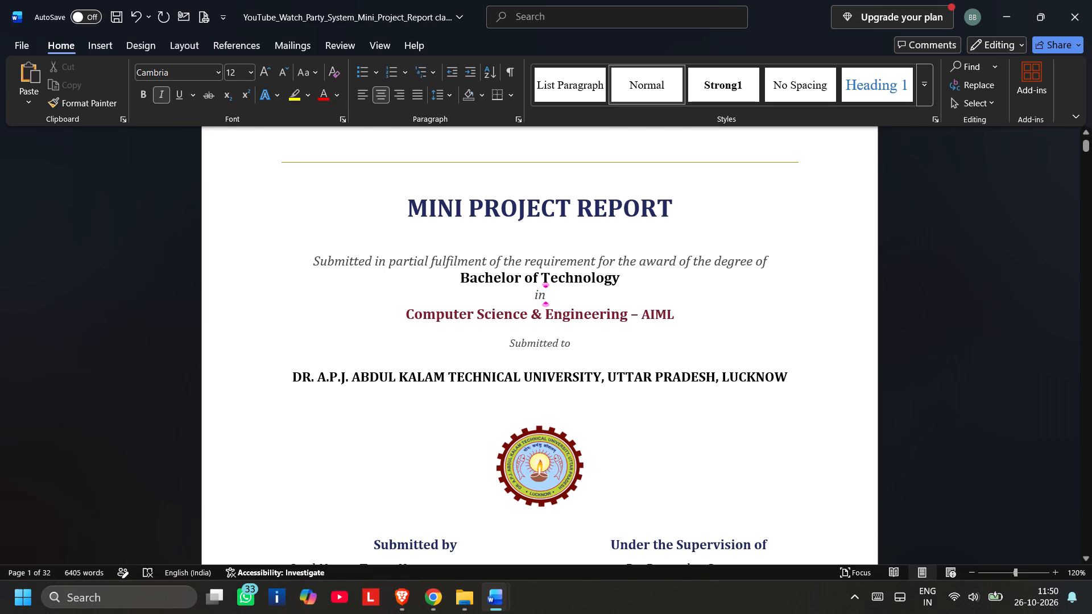
{"action": "key", "text": "ctrl+minus"}
{"action": "key", "text": "ctrl+minus"}
{"action": "key", "text": "ctrl+minus"}
{"action": "key", "text": "ctrl+minus"}
{"action": "key", "text": "ctrl+minus"}
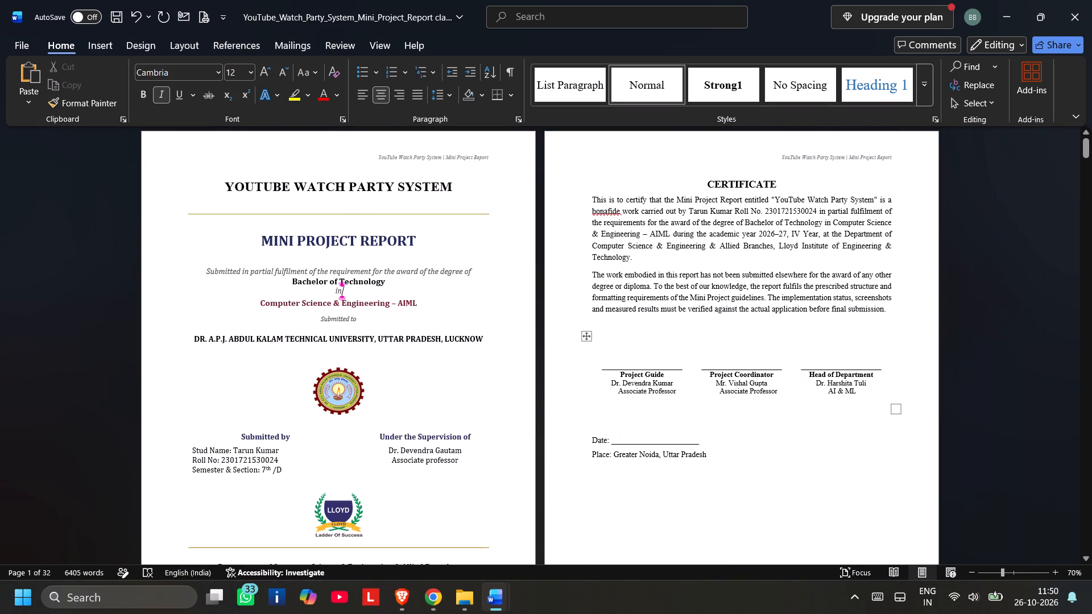
{"action": "scroll", "coordinate": [655, 380], "scroll_direction": "down", "scroll_amount": 1}
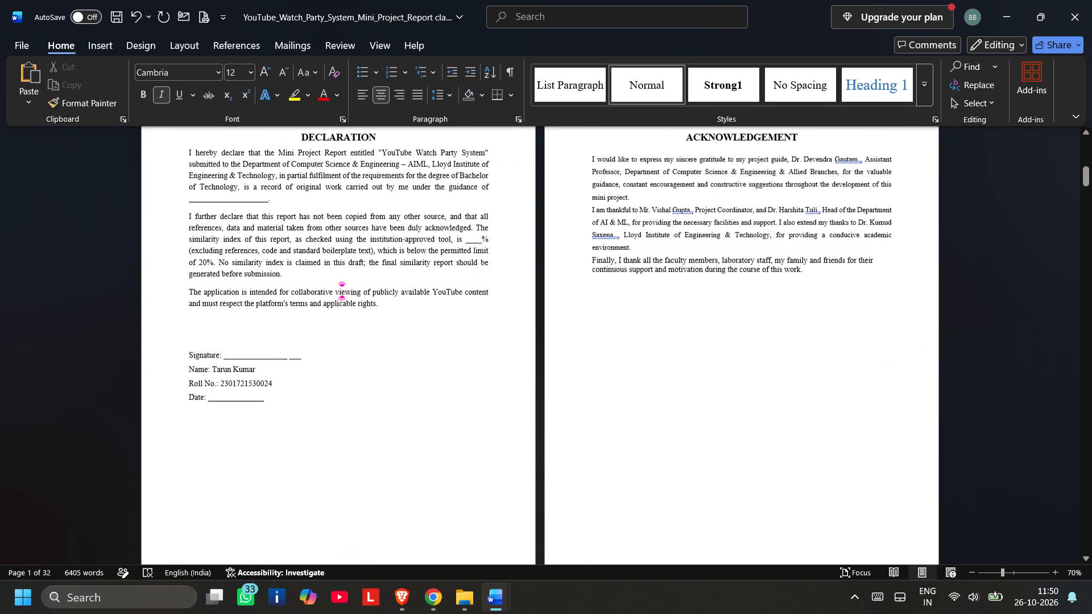
{"action": "scroll", "coordinate": [655, 380], "scroll_direction": "down", "scroll_amount": 2}
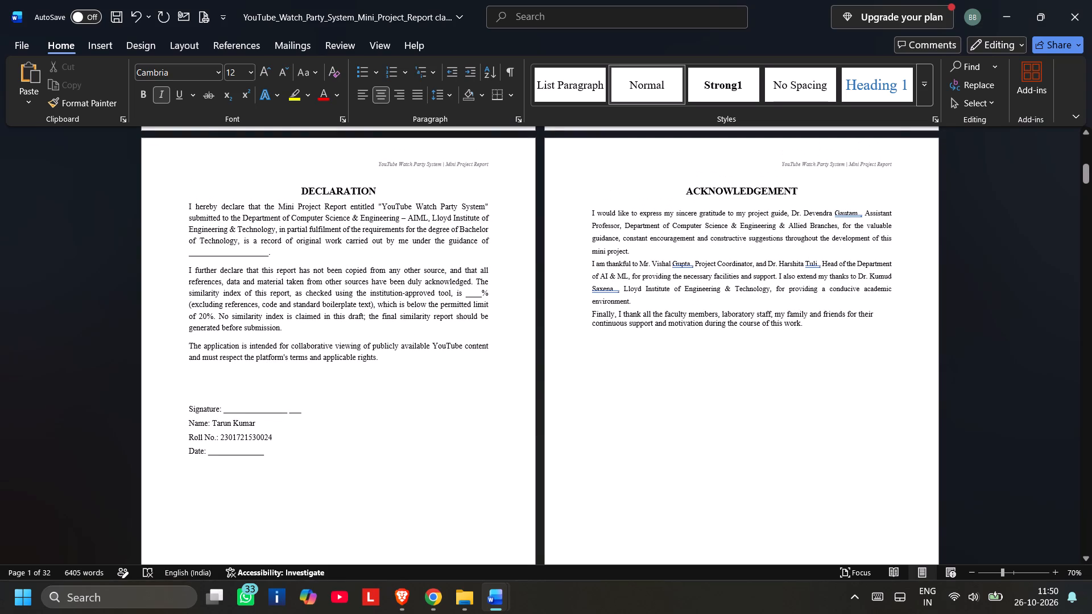
{"action": "scroll", "coordinate": [655, 380], "scroll_direction": "down", "scroll_amount": 1}
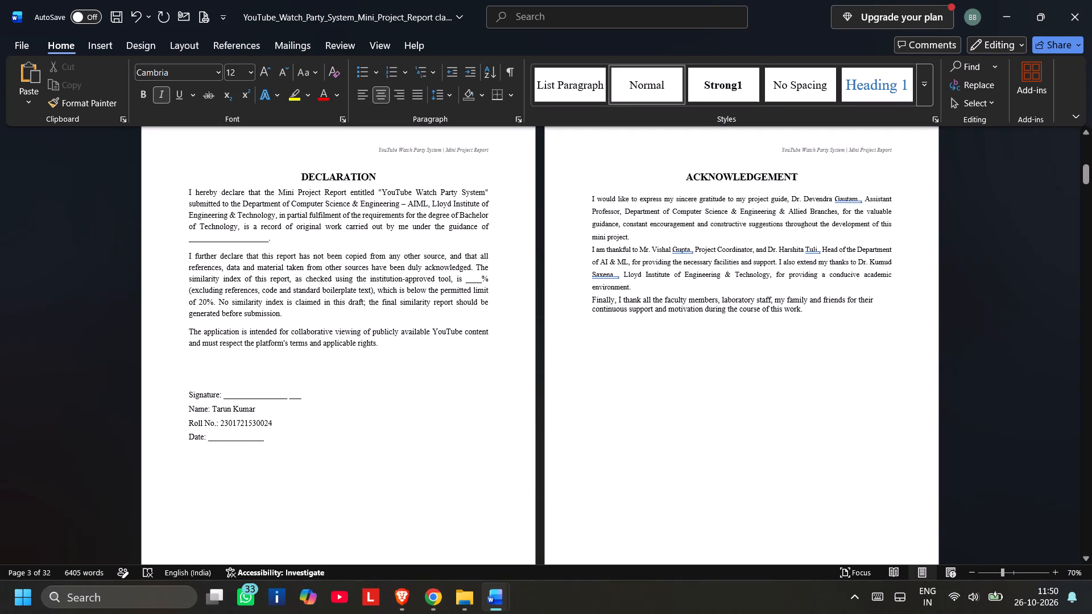
{"action": "scroll", "coordinate": [655, 380], "scroll_direction": "down", "scroll_amount": 1}
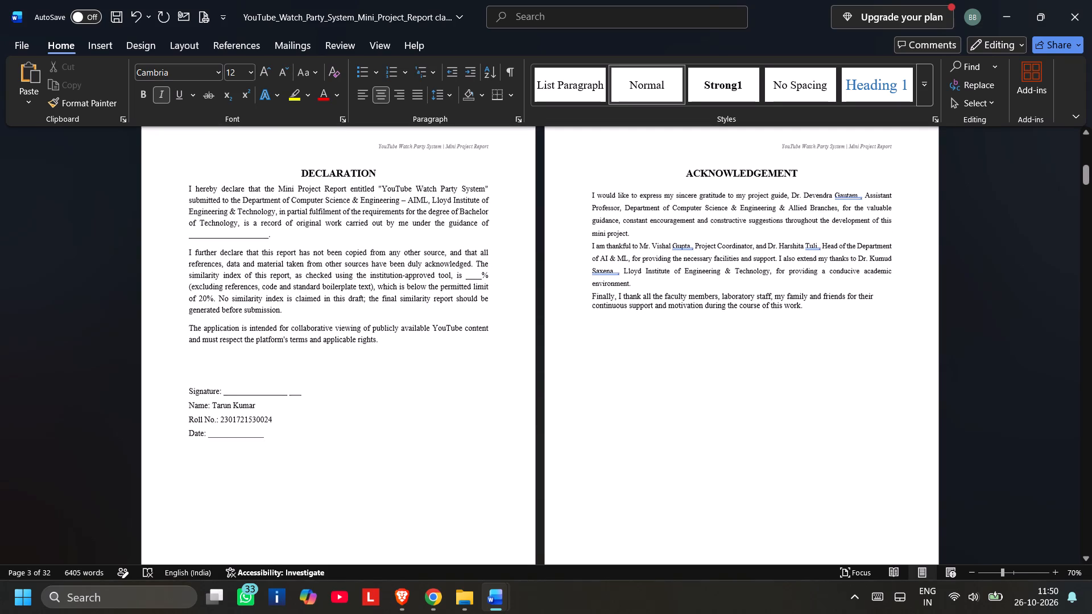
{"action": "scroll", "coordinate": [655, 380], "scroll_direction": "down", "scroll_amount": 1}
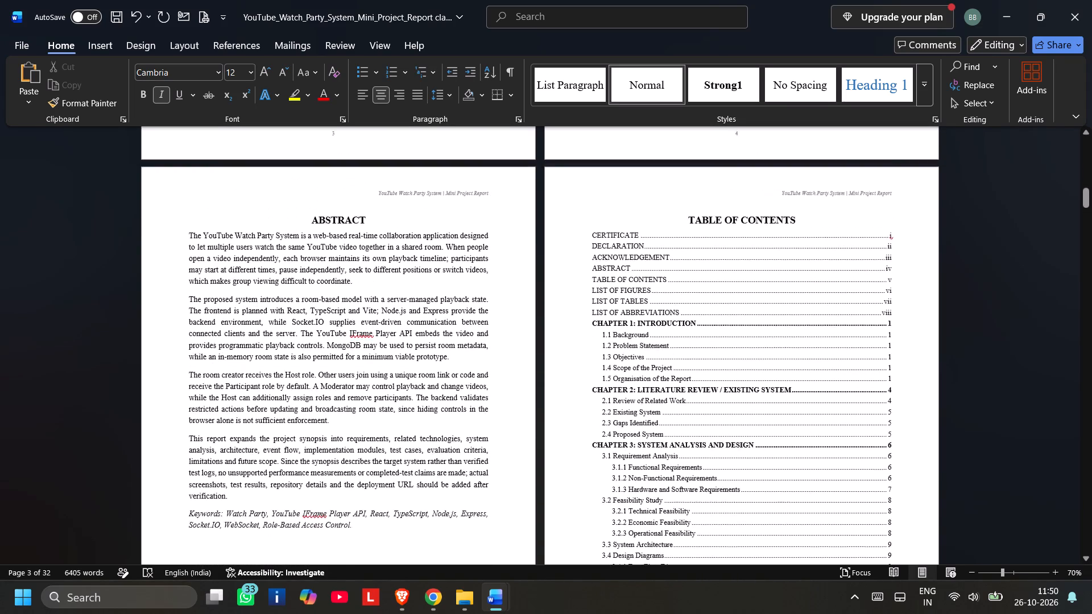
{"action": "scroll", "coordinate": [655, 380], "scroll_direction": "down", "scroll_amount": 2}
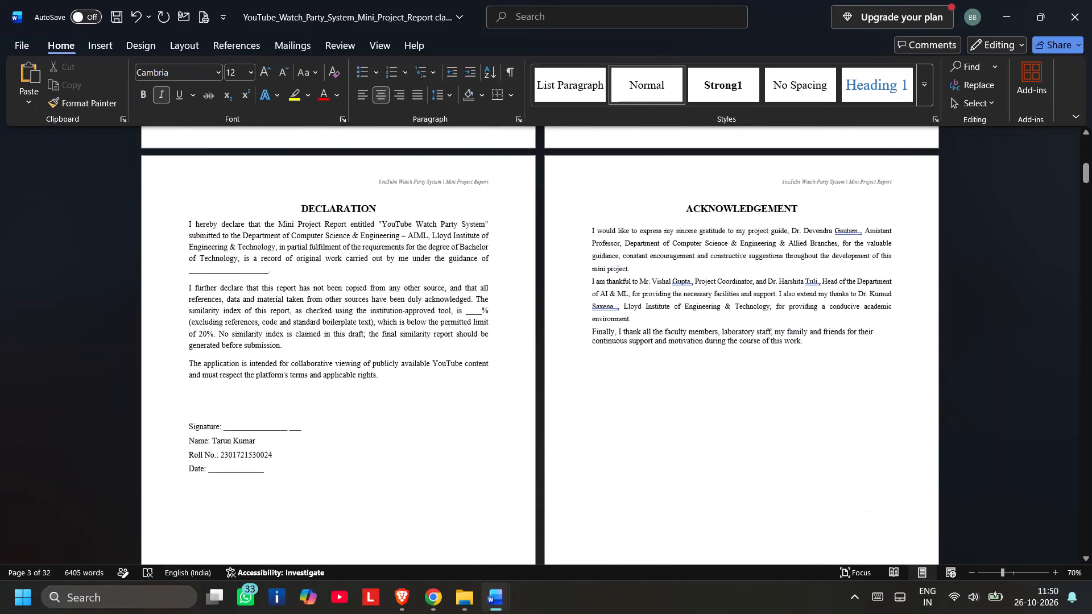
{"action": "scroll", "coordinate": [655, 380], "scroll_direction": "down", "scroll_amount": 1}
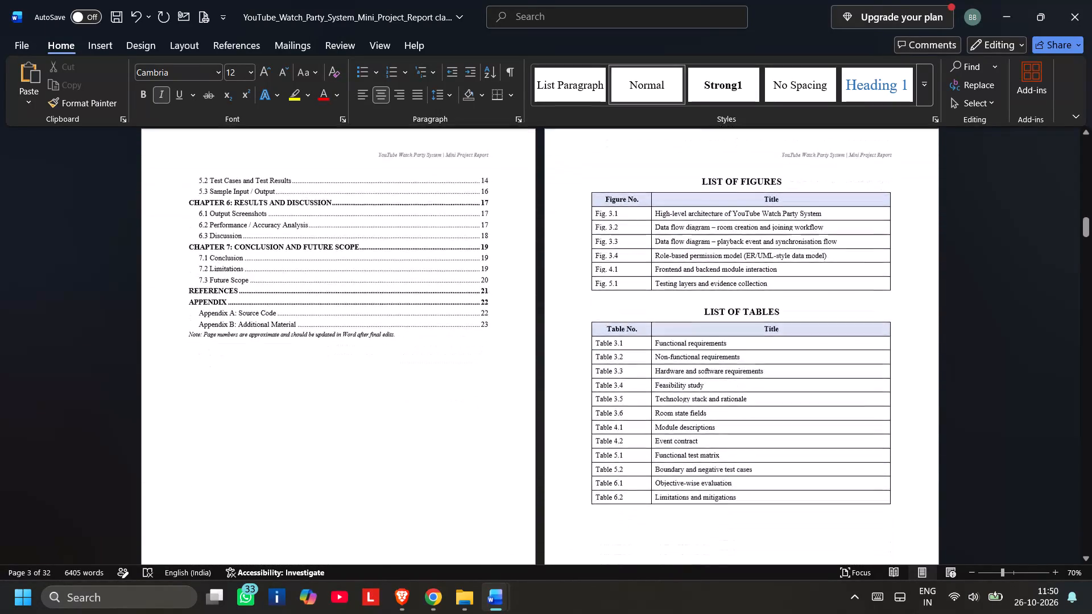
{"action": "scroll", "coordinate": [655, 380], "scroll_direction": "down", "scroll_amount": 2}
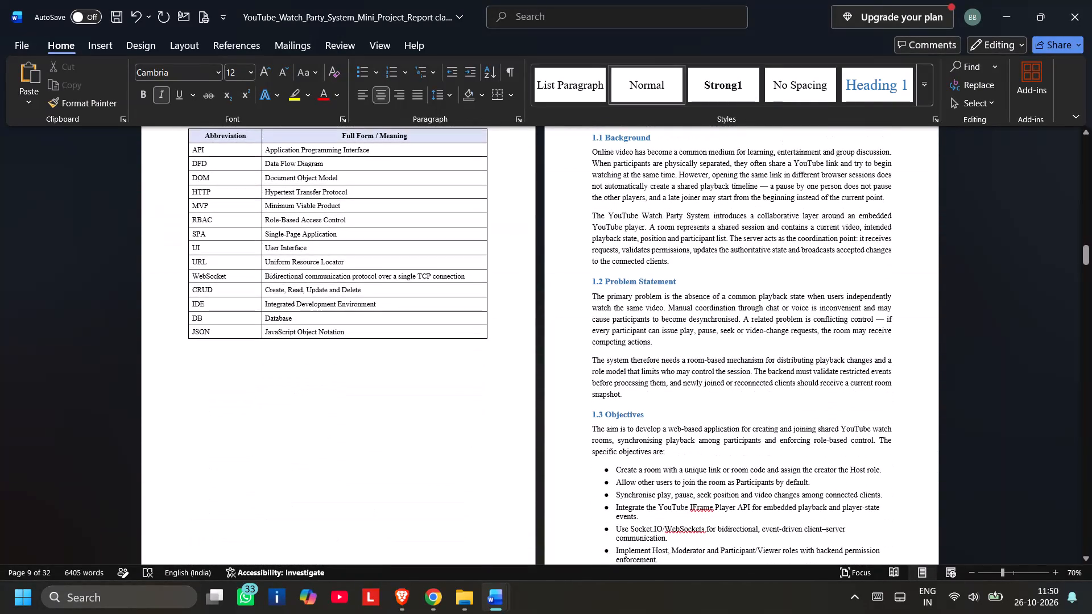
{"action": "scroll", "coordinate": [655, 380], "scroll_direction": "down", "scroll_amount": 1}
{"action": "left_click", "coordinate": [575, 264]}
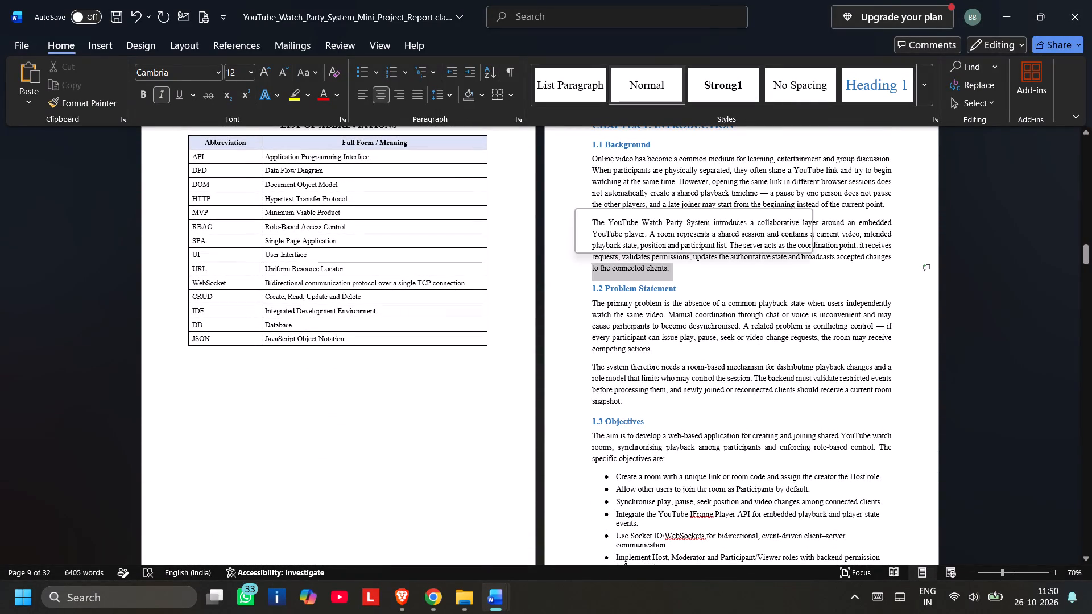
{"action": "scroll", "coordinate": [575, 264], "scroll_direction": "up", "scroll_amount": 7, "text": "ctrl"}
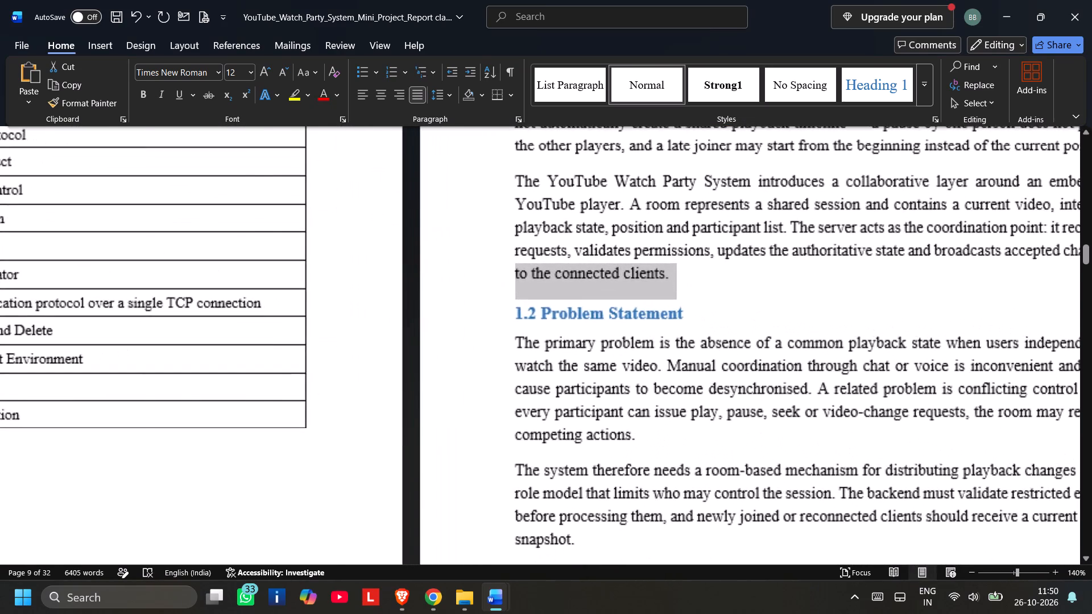
{"action": "left_click", "coordinate": [590, 301]}
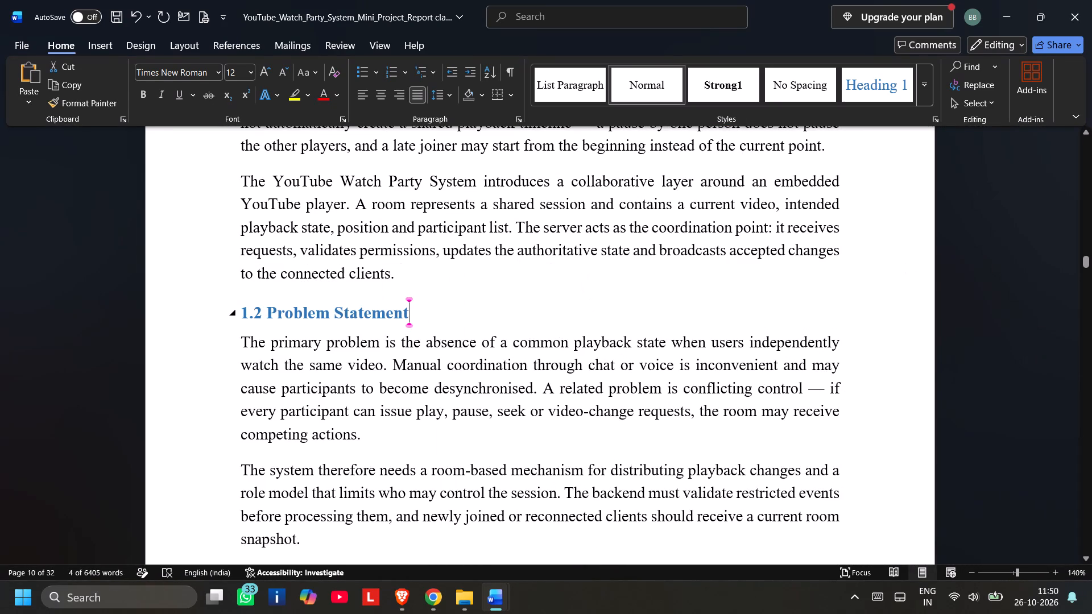
Switch to the reference report and check the line spacing of its Declaration text and signature lines.
{"action": "left_click", "coordinate": [1011, 8]}
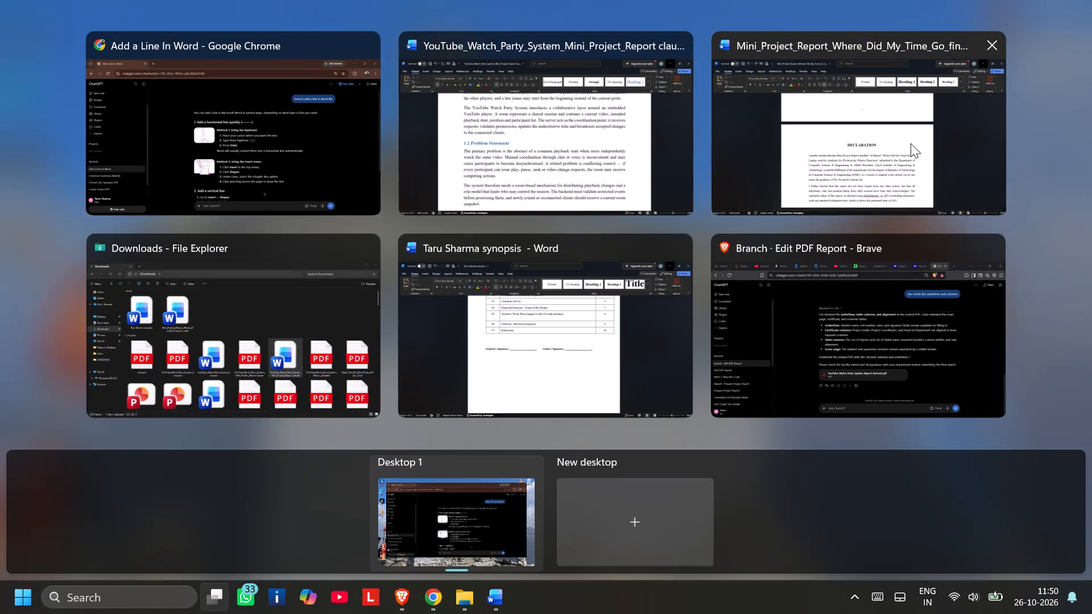
{"action": "left_click", "coordinate": [909, 143]}
{"action": "left_click", "coordinate": [764, 233]}
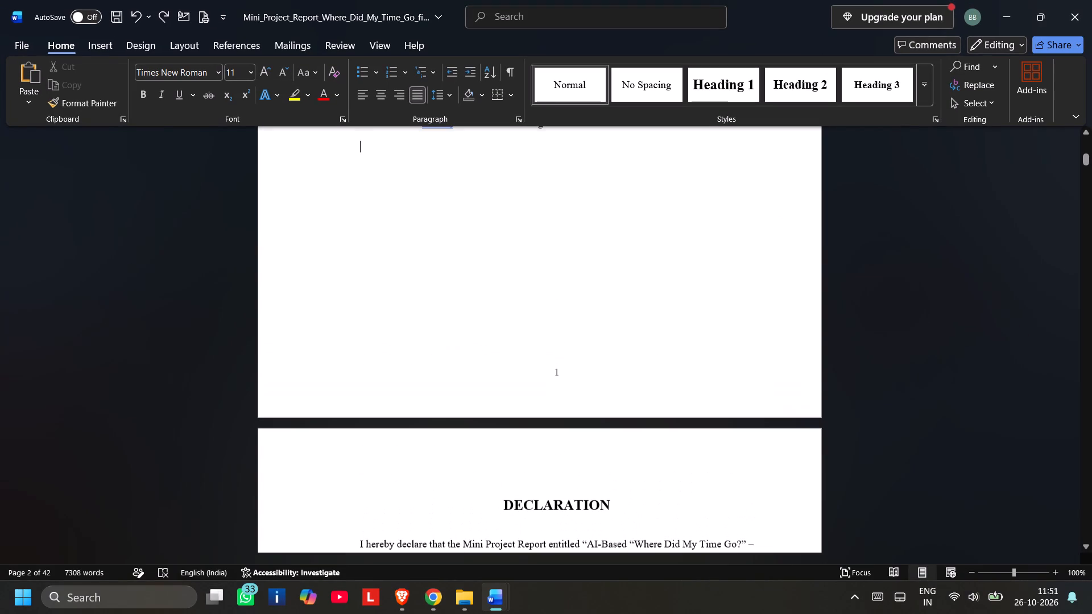
{"action": "scroll", "coordinate": [649, 508], "scroll_direction": "down", "scroll_amount": 1}
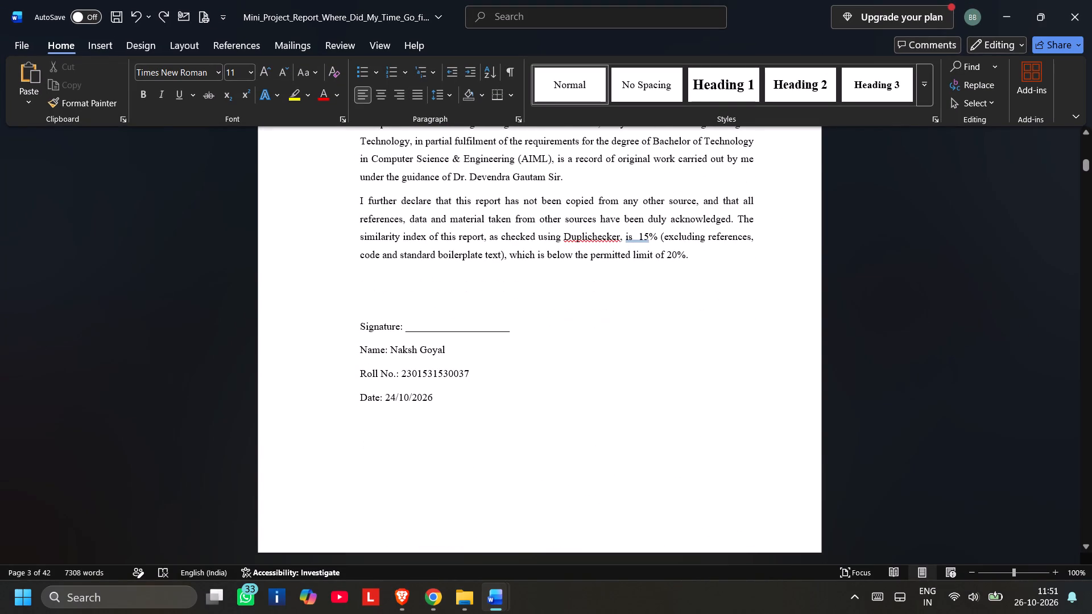
{"action": "left_click_drag", "start_coordinate": [627, 345], "coordinate": [442, 196]}
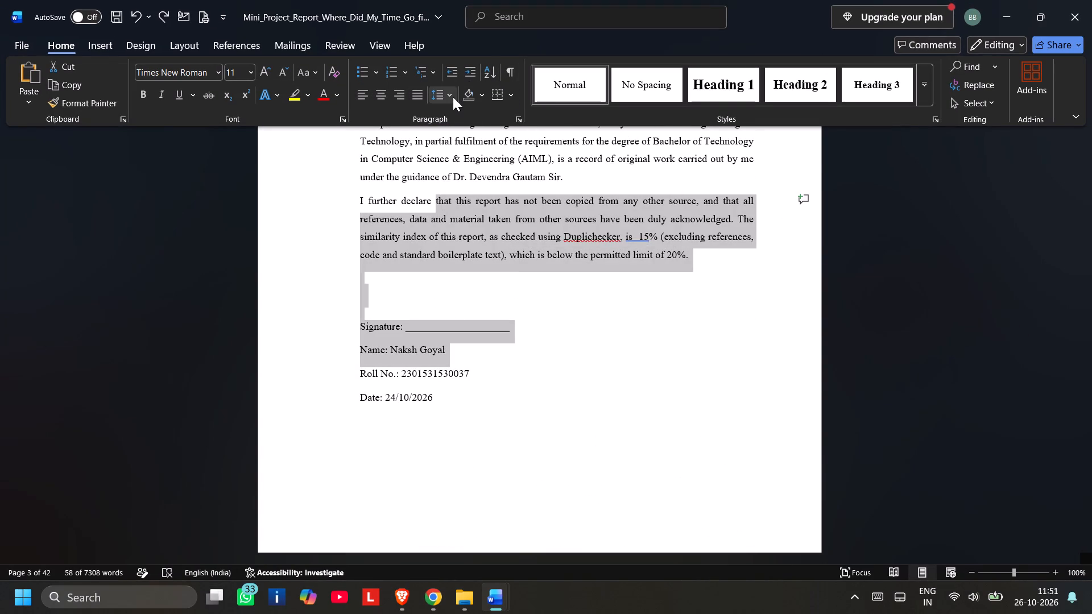
{"action": "left_click", "coordinate": [452, 97]}
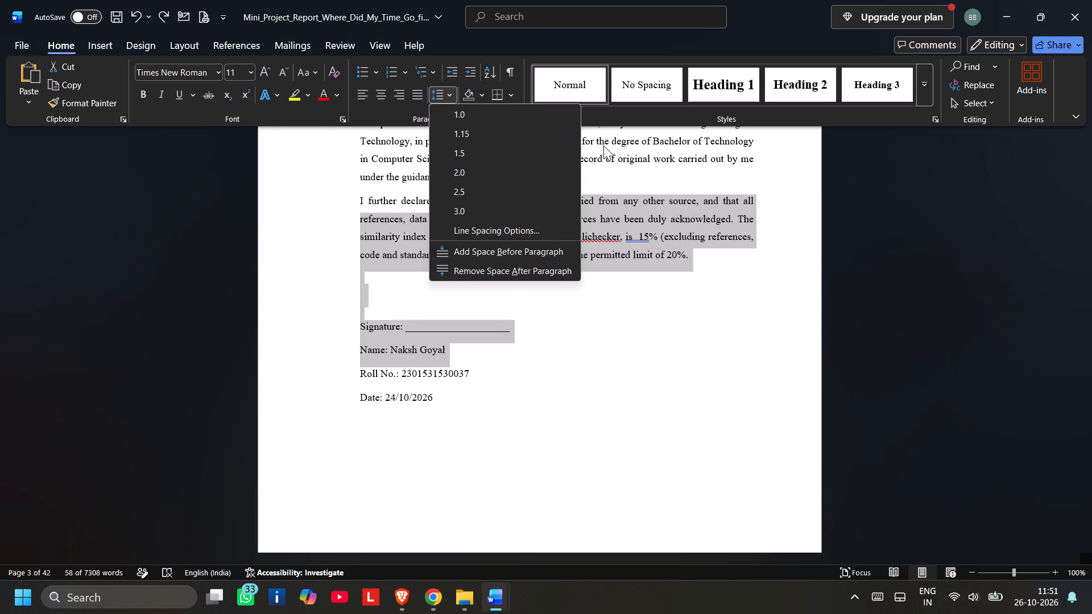
{"action": "left_click", "coordinate": [684, 335]}
Look through the reference report's front pages from the cover to the Abstract, and clear the text selection on the Declaration page.
{"action": "scroll", "coordinate": [684, 335], "scroll_direction": "down", "scroll_amount": 1}
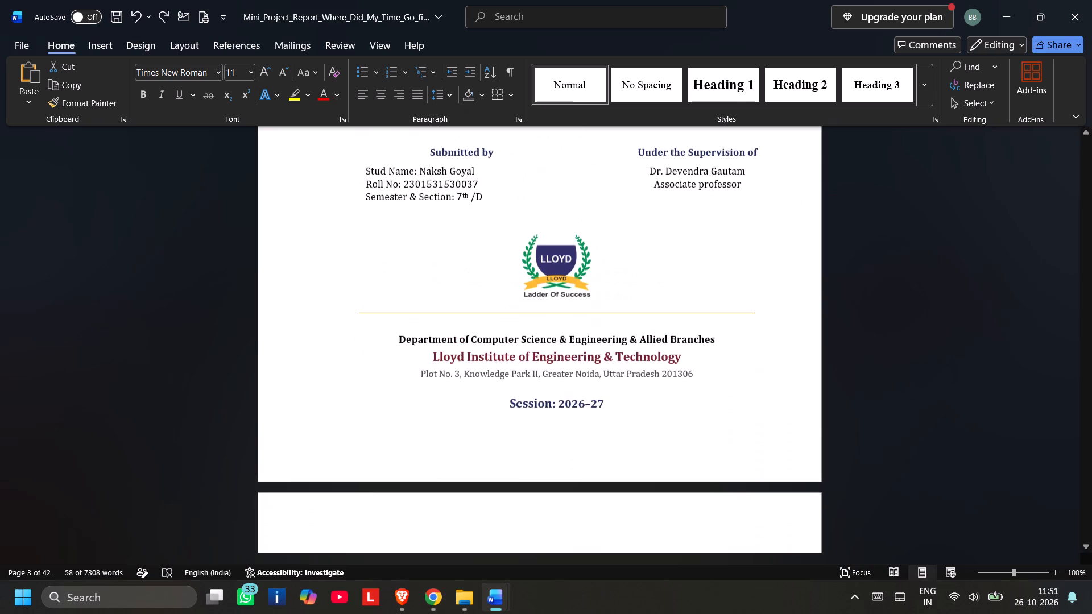
{"action": "scroll", "coordinate": [684, 335], "scroll_direction": "down", "scroll_amount": 2}
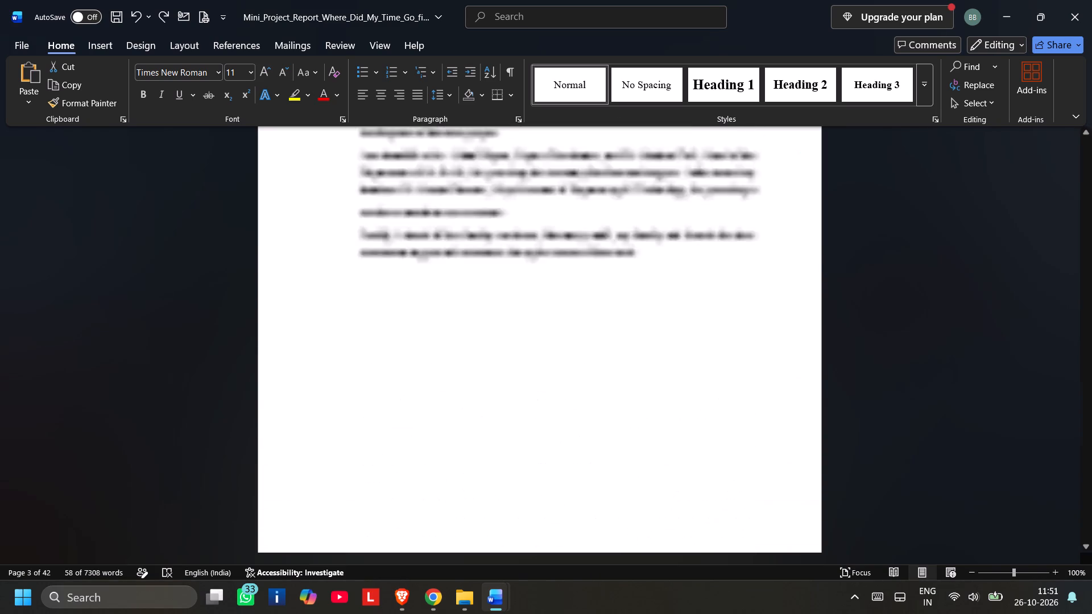
{"action": "scroll", "coordinate": [684, 335], "scroll_direction": "down", "scroll_amount": 1}
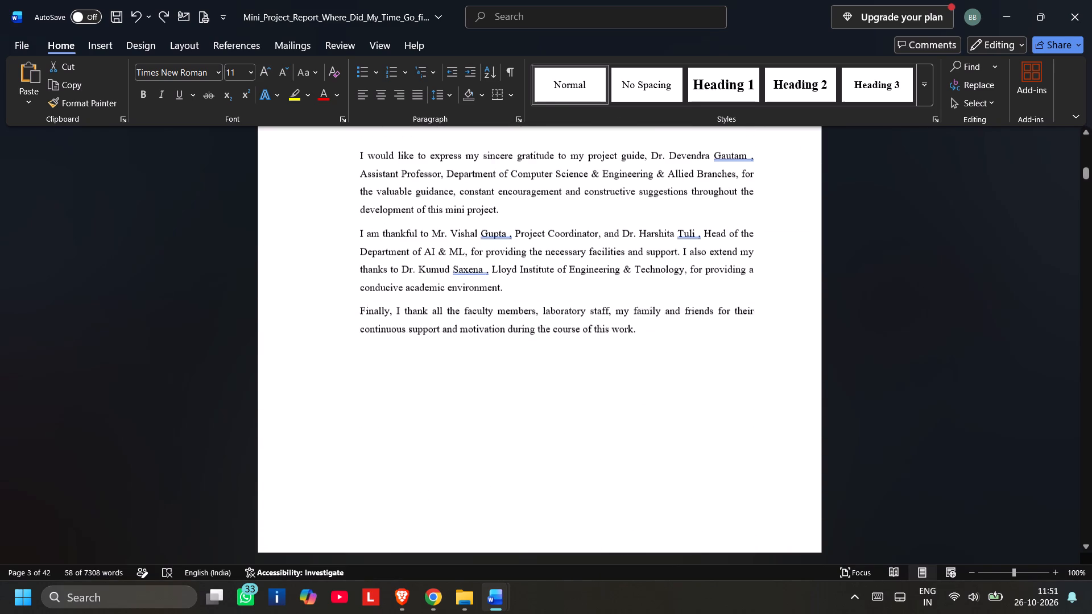
{"action": "scroll", "coordinate": [684, 335], "scroll_direction": "down", "scroll_amount": 2}
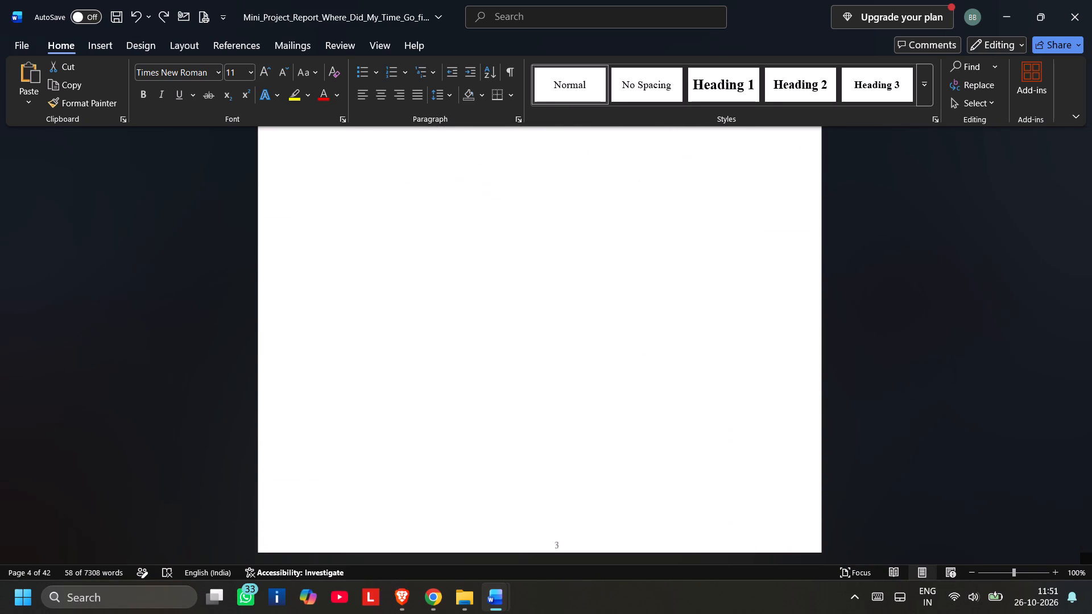
{"action": "scroll", "coordinate": [684, 335], "scroll_direction": "down", "scroll_amount": 2}
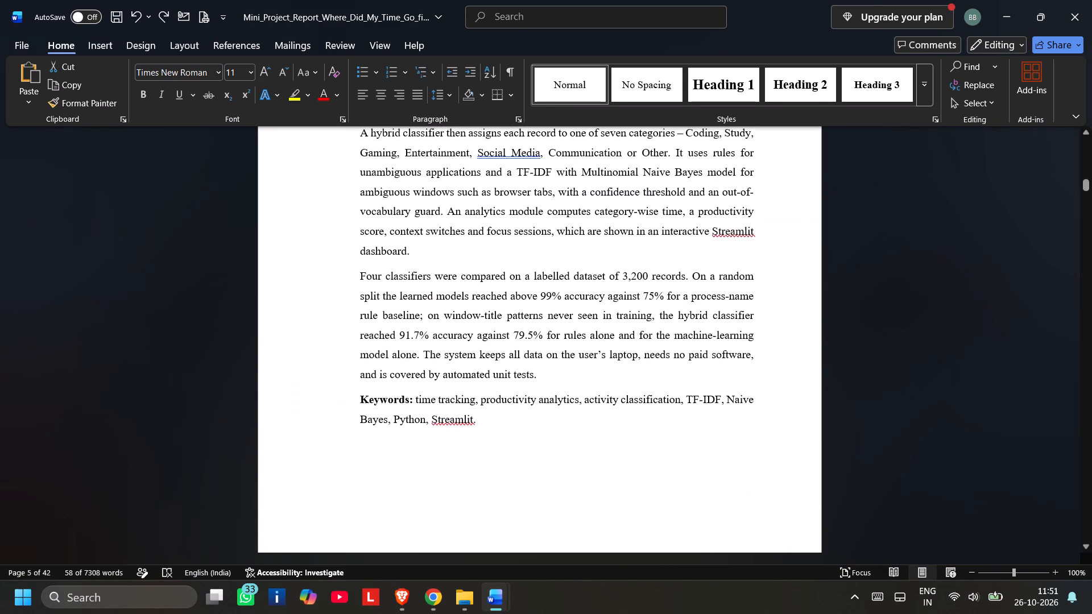
{"action": "scroll", "coordinate": [684, 335], "scroll_direction": "down", "scroll_amount": 1}
{"action": "scroll", "coordinate": [684, 335], "scroll_direction": "up", "scroll_amount": 1}
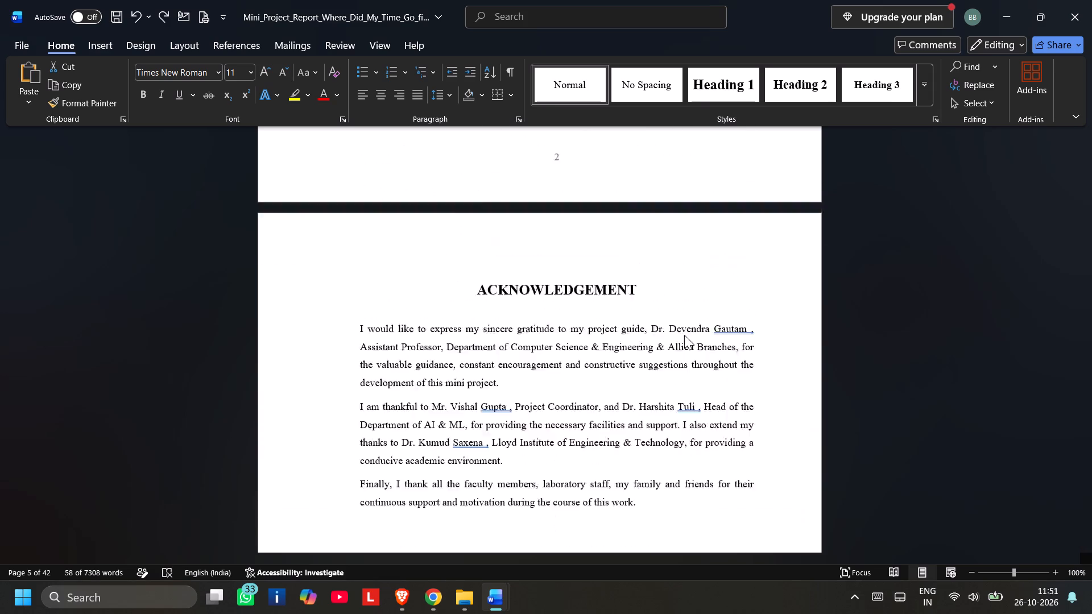
{"action": "scroll", "coordinate": [684, 335], "scroll_direction": "up", "scroll_amount": 1}
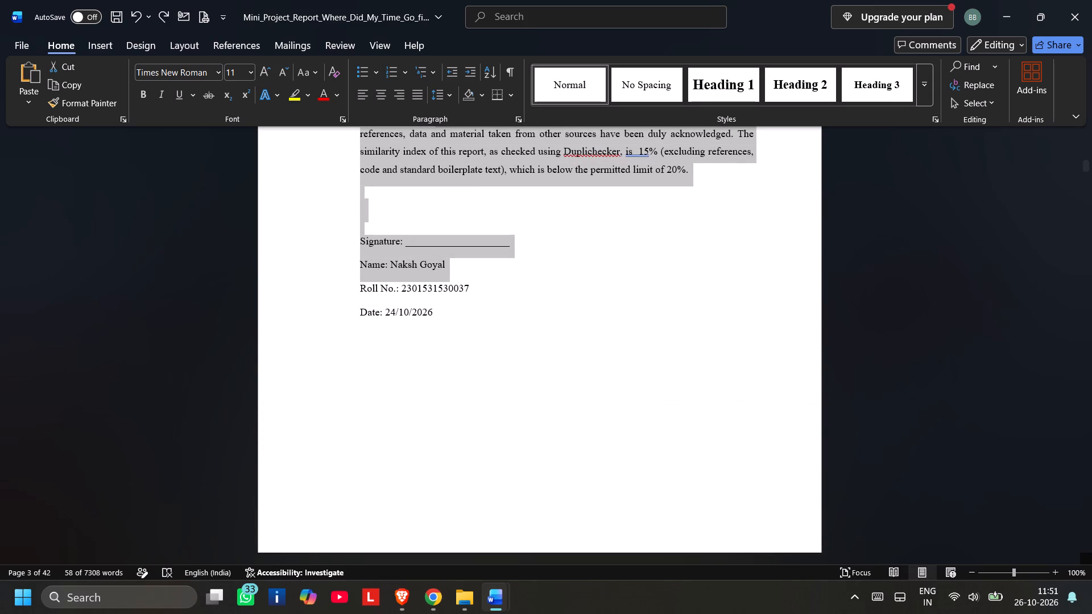
{"action": "left_click", "coordinate": [684, 335]}
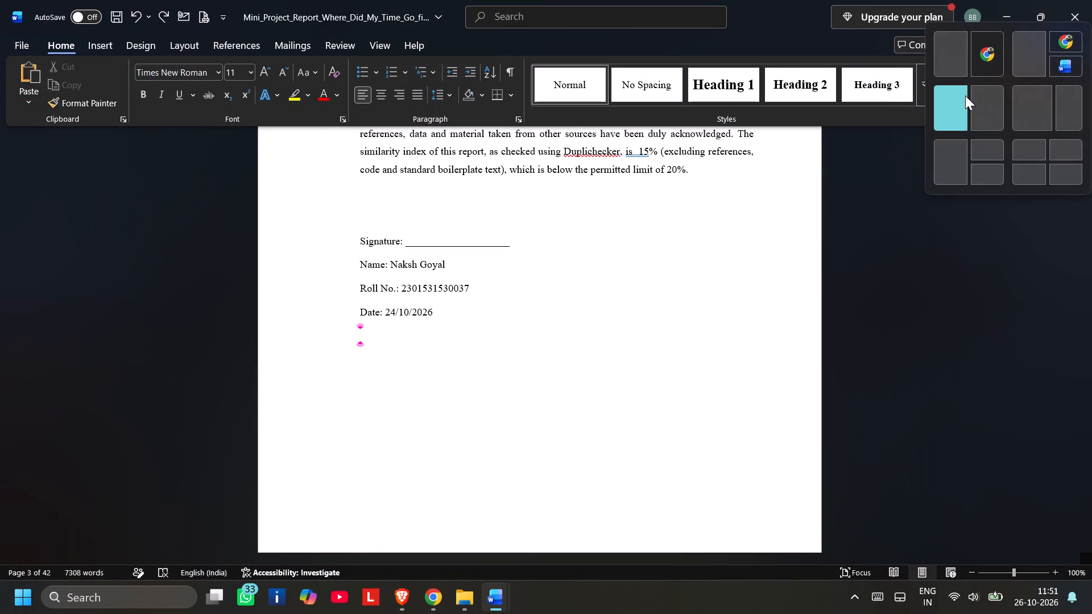
Arrange the reference report and the YouTube Watch Party System report side by side, with both showing their cover pages.
{"action": "left_click", "coordinate": [965, 96]}
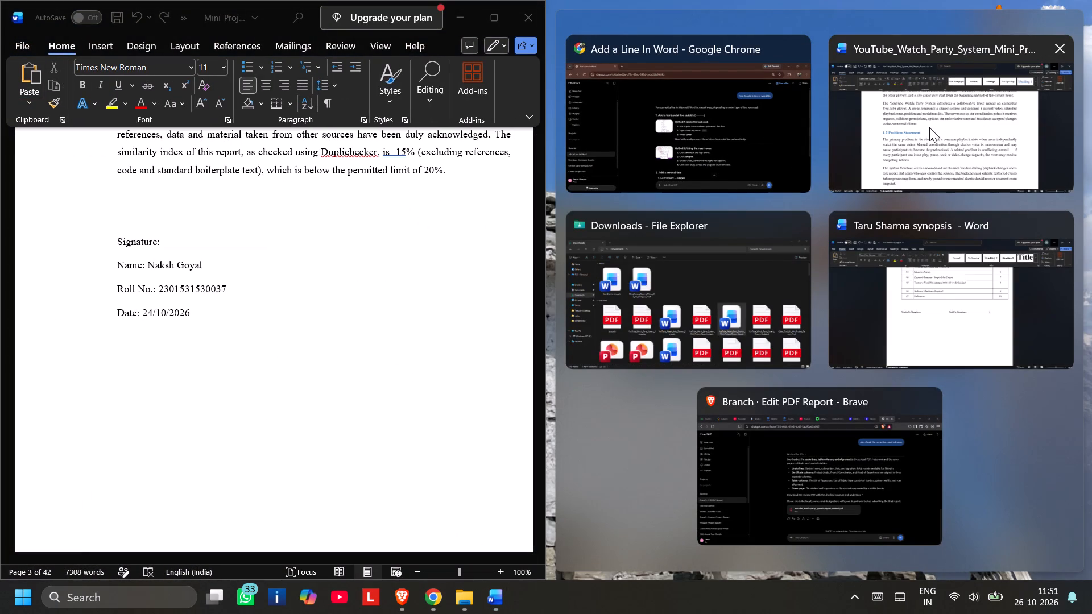
{"action": "left_click", "coordinate": [929, 127]}
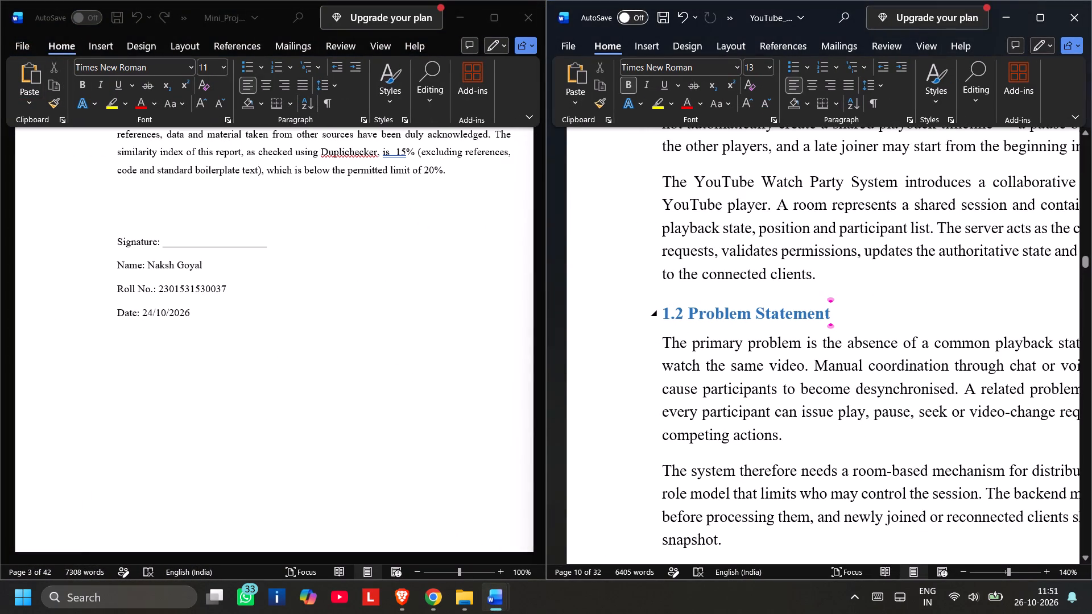
{"action": "scroll", "coordinate": [843, 316], "scroll_direction": "down", "scroll_amount": 5, "text": "ctrl"}
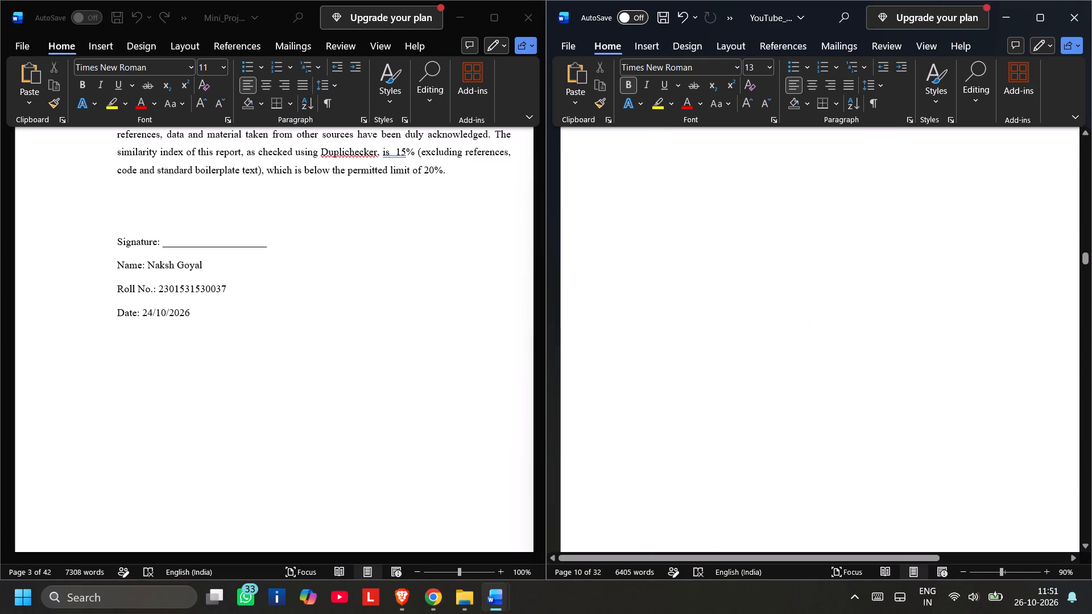
{"action": "scroll", "coordinate": [843, 316], "scroll_direction": "up", "scroll_amount": 4}
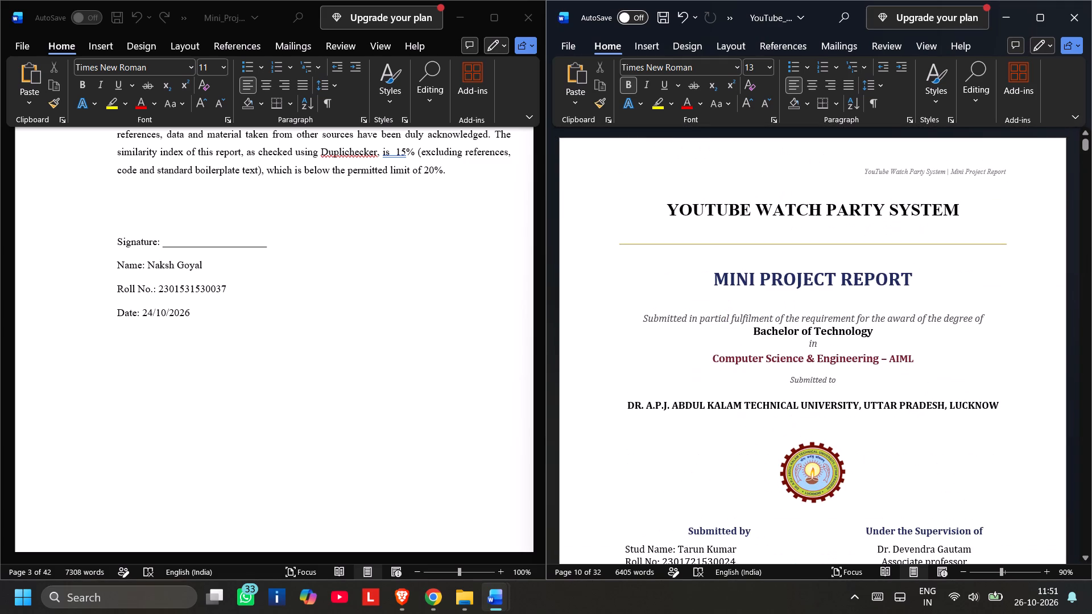
{"action": "scroll", "coordinate": [843, 316], "scroll_direction": "up", "scroll_amount": 1}
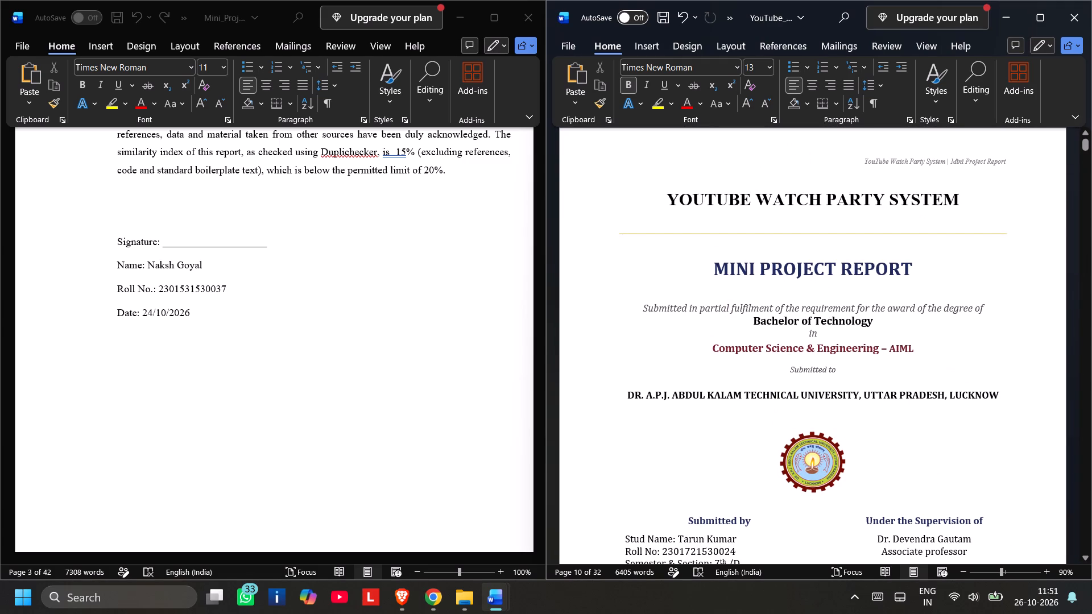
{"action": "scroll", "coordinate": [345, 408], "scroll_direction": "up", "scroll_amount": 8}
{"action": "scroll", "coordinate": [345, 408], "scroll_direction": "right", "scroll_amount": 5}
{"action": "scroll", "coordinate": [345, 408], "scroll_direction": "up", "scroll_amount": 9}
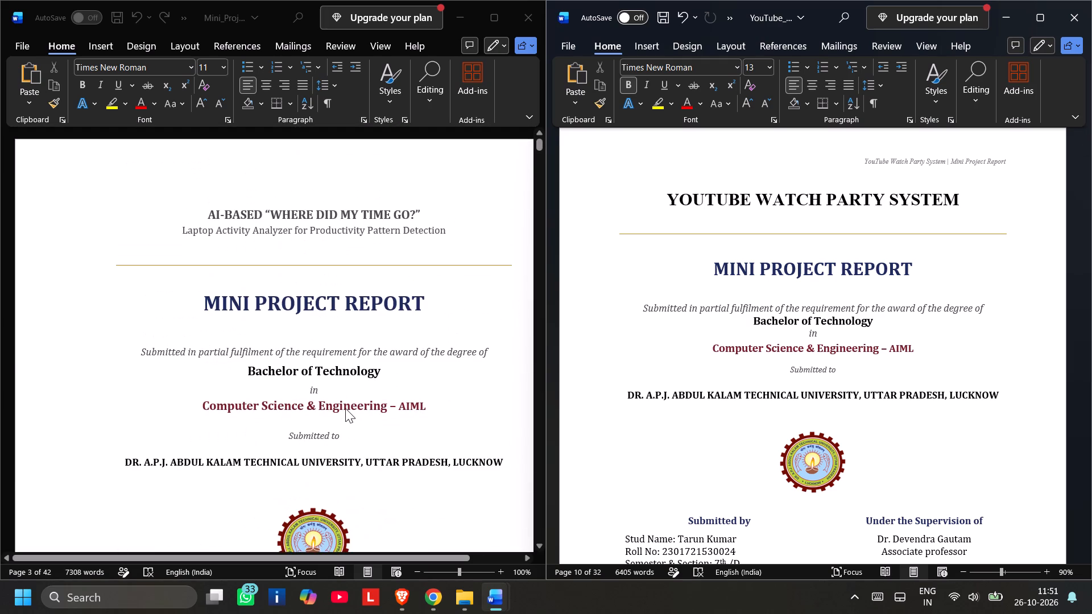
{"action": "scroll", "coordinate": [730, 352], "scroll_direction": "up", "scroll_amount": 5}
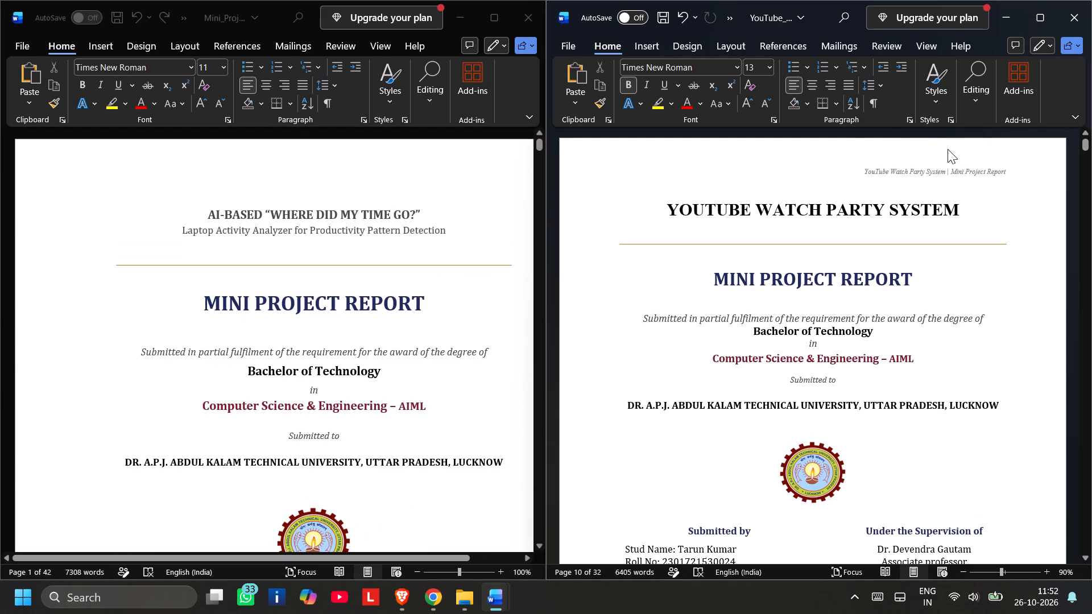
Delete the header text "YouTube Watch Party System | Mini Project Report" on the YouTube report's cover and return to the body.
{"action": "left_click", "coordinate": [958, 175]}
{"action": "double_click", "coordinate": [966, 167]}
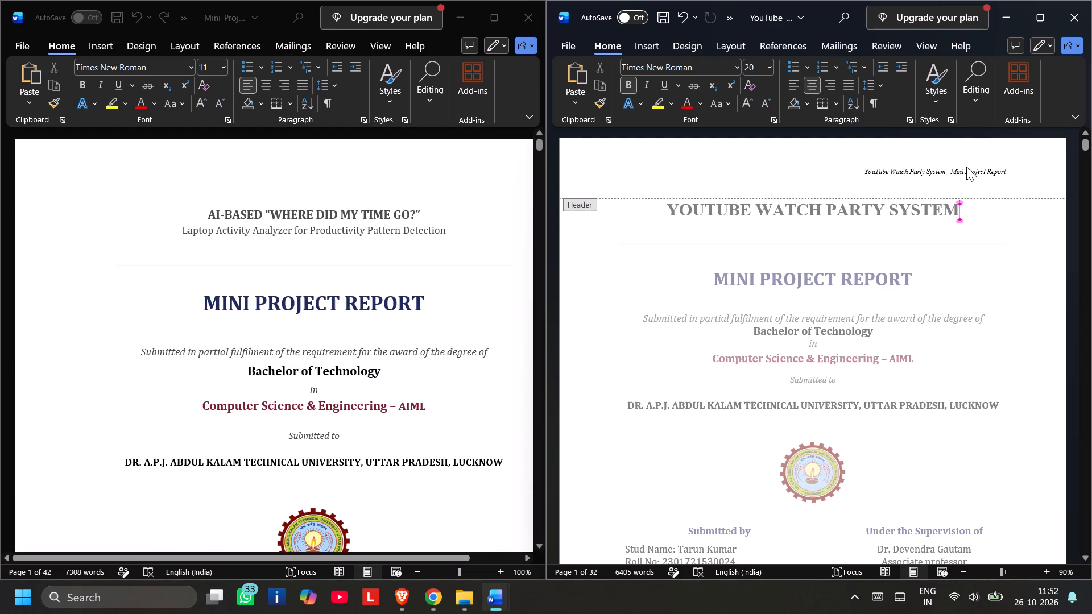
{"action": "left_click", "coordinate": [966, 167]}
{"action": "left_click_drag", "start_coordinate": [1017, 171], "coordinate": [899, 174]}
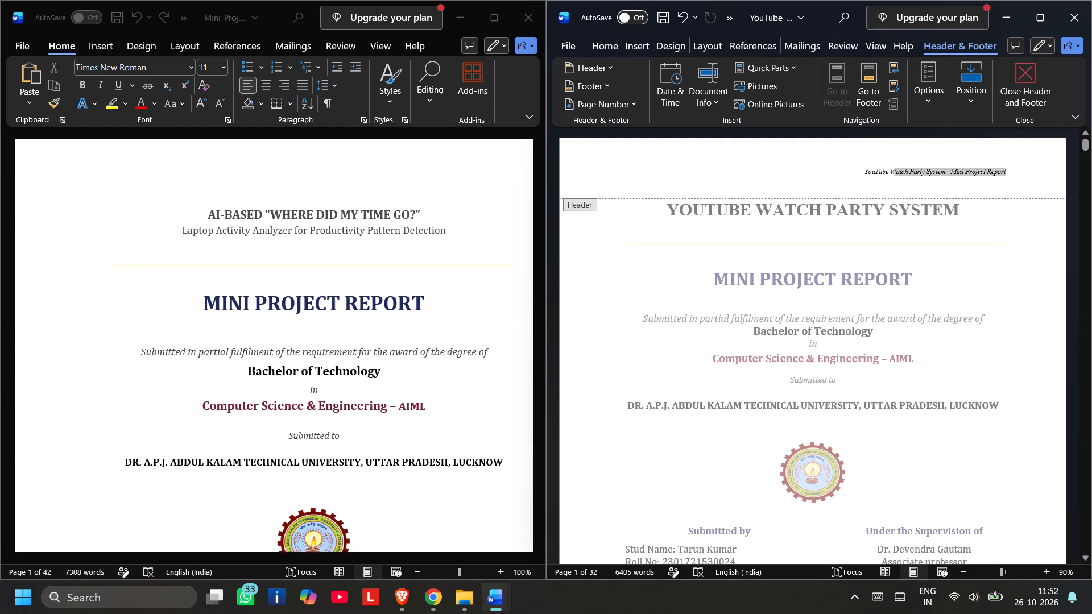
{"action": "left_click_drag", "start_coordinate": [899, 174], "coordinate": [854, 177]}
{"action": "key", "text": "BackSpace"}
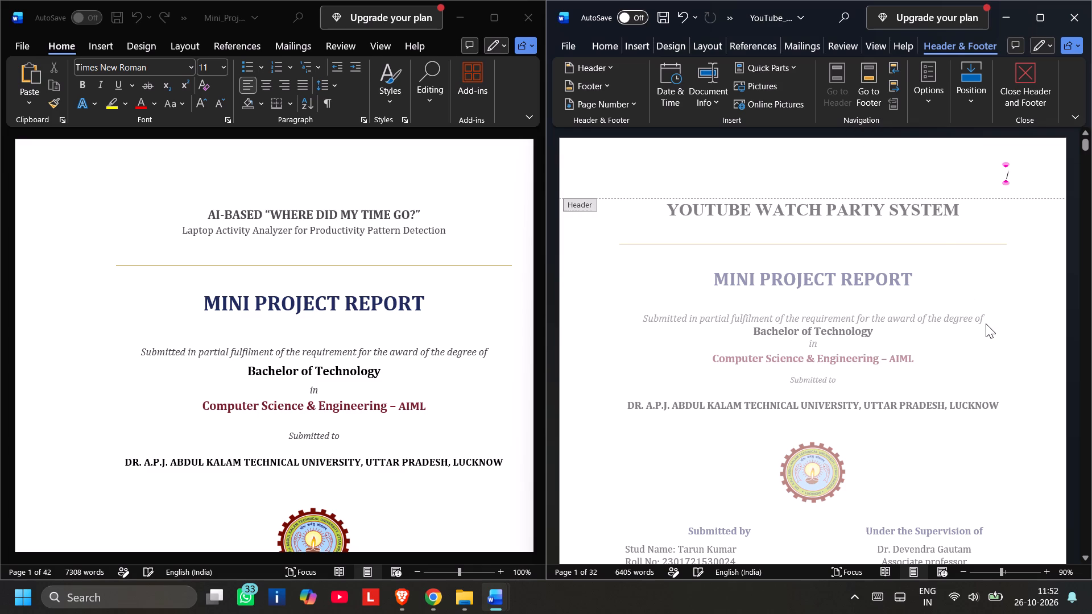
{"action": "double_click", "coordinate": [985, 325]}
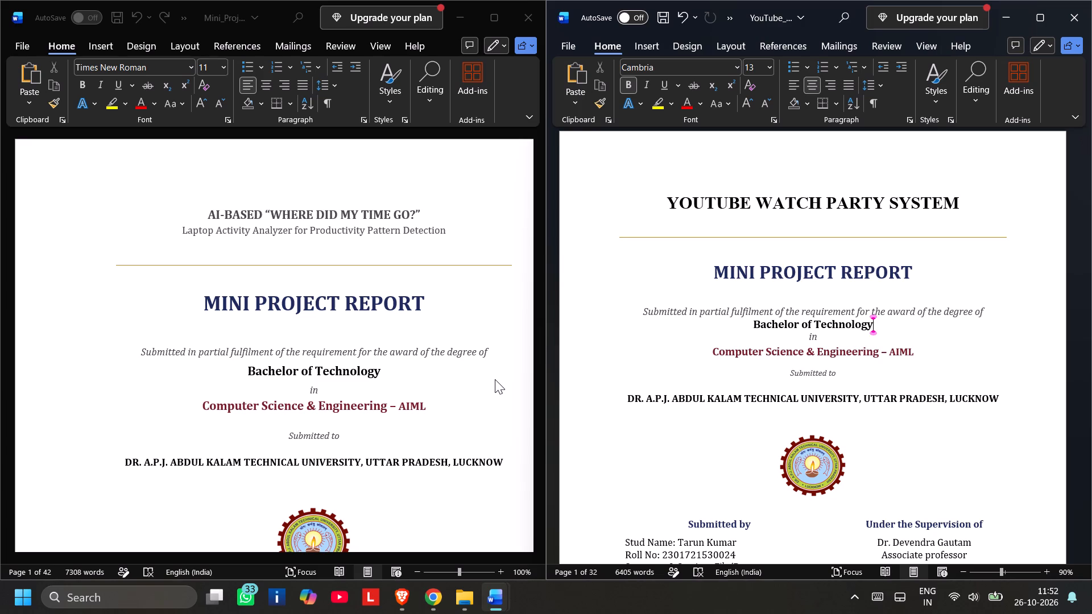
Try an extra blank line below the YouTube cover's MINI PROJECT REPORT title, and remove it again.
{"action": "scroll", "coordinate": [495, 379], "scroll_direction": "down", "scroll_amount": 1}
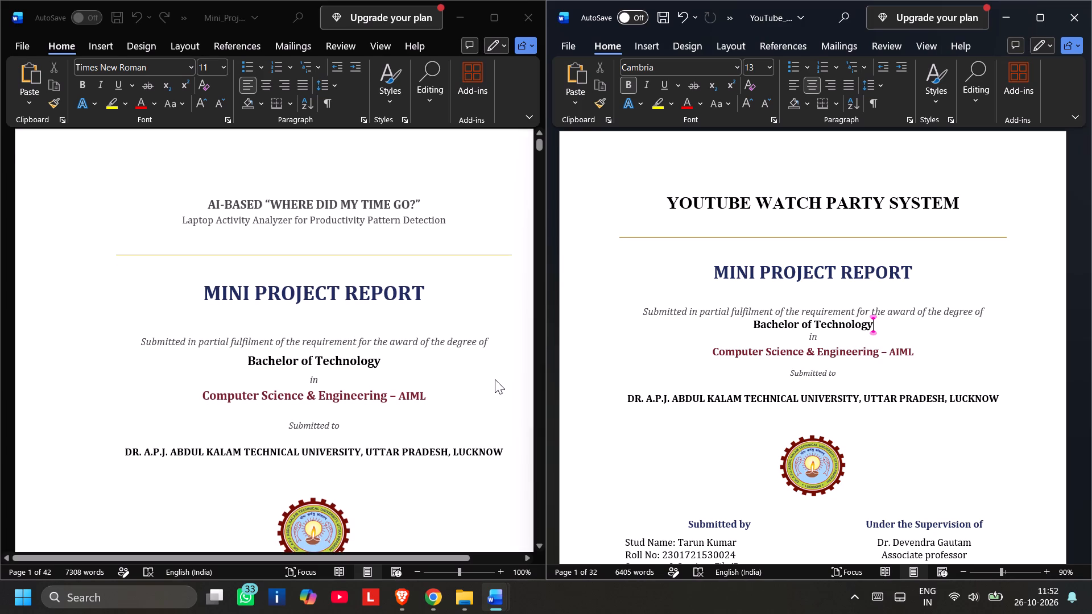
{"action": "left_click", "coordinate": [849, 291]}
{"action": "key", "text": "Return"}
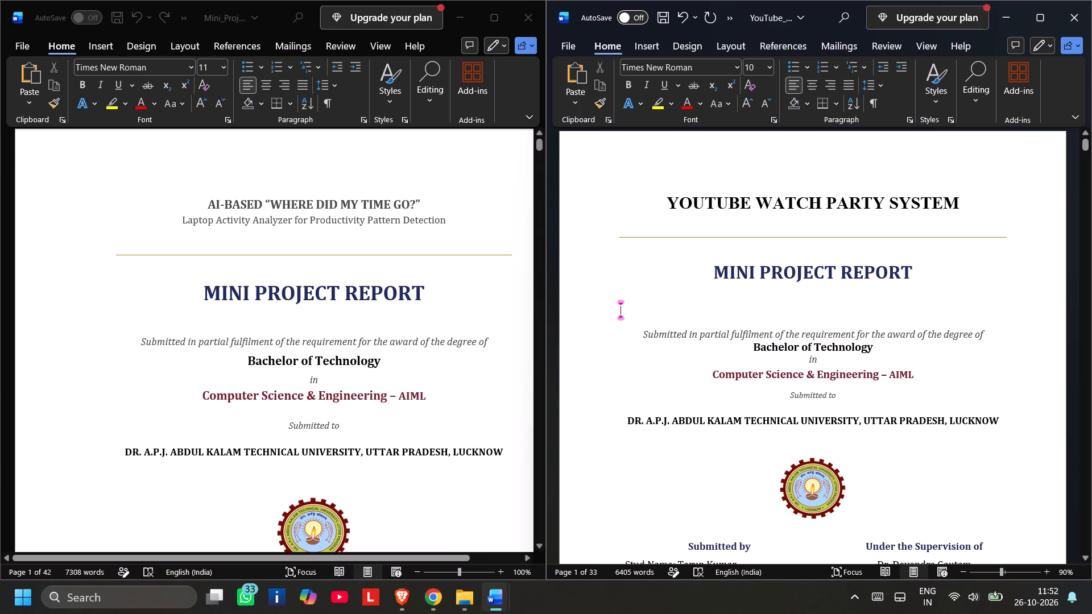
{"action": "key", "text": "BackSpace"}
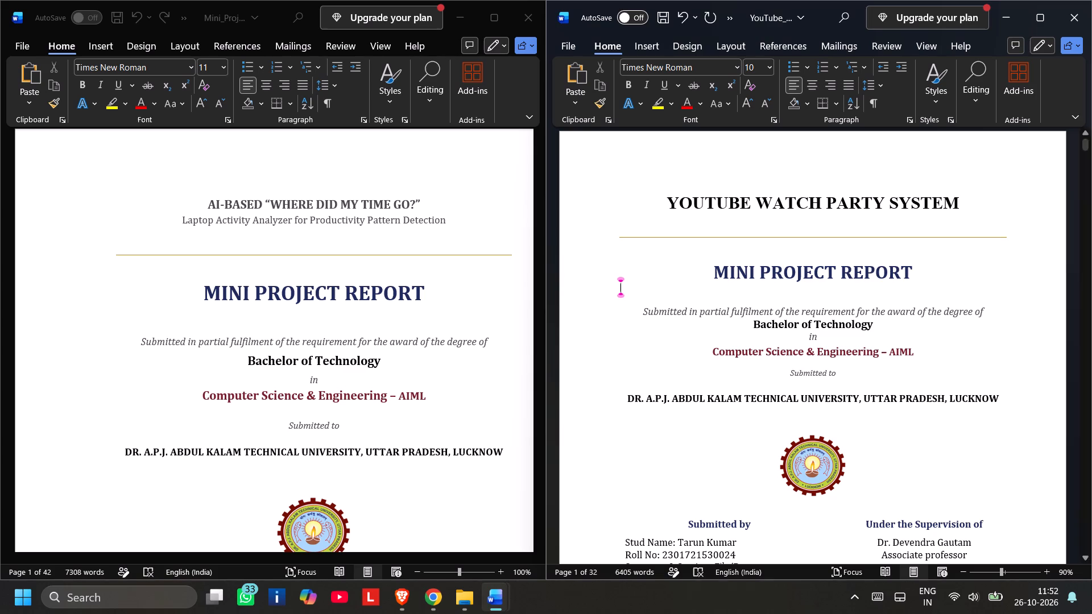
Examine the spacing of the reference cover's lines from below the MINI PROJECT REPORT title to the university name by selecting them.
{"action": "left_click_drag", "start_coordinate": [117, 255], "coordinate": [446, 528]}
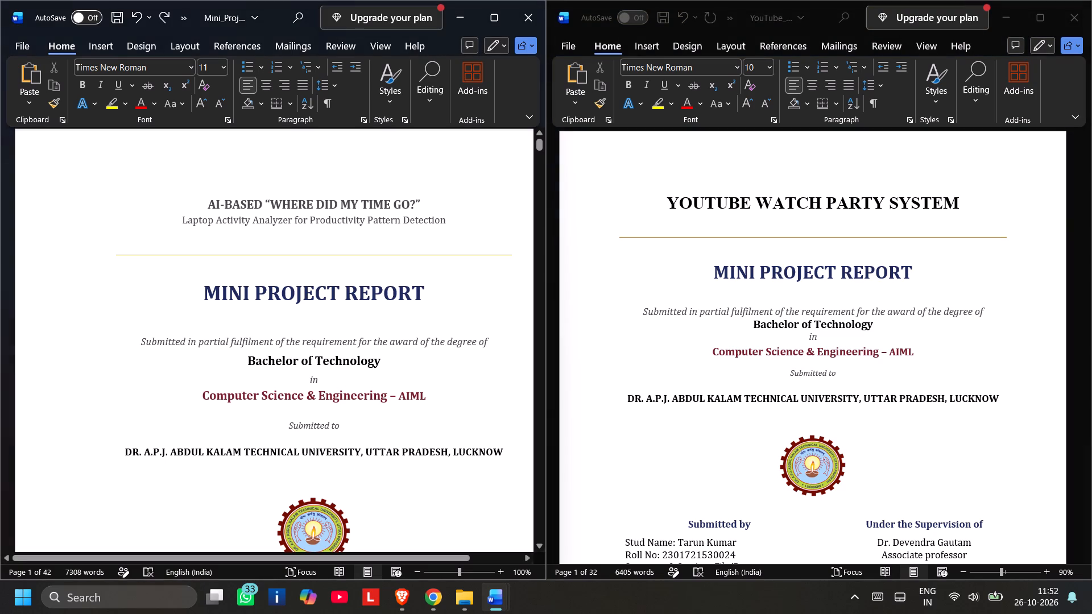
{"action": "left_click_drag", "start_coordinate": [446, 528], "coordinate": [122, 325]}
{"action": "left_click_drag", "start_coordinate": [122, 325], "coordinate": [442, 384]}
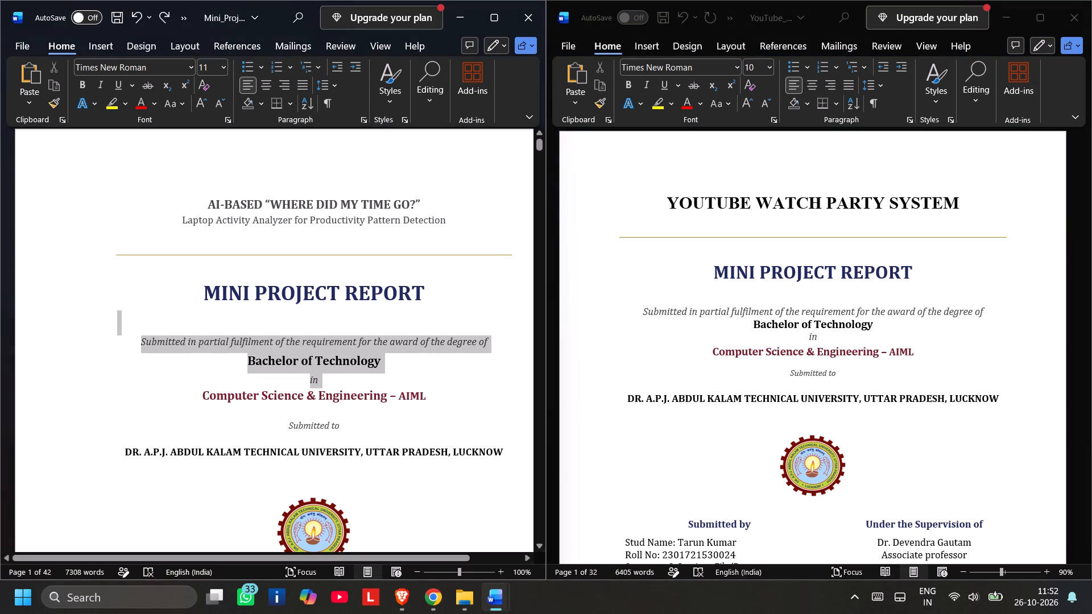
{"action": "left_click_drag", "start_coordinate": [442, 384], "coordinate": [444, 443]}
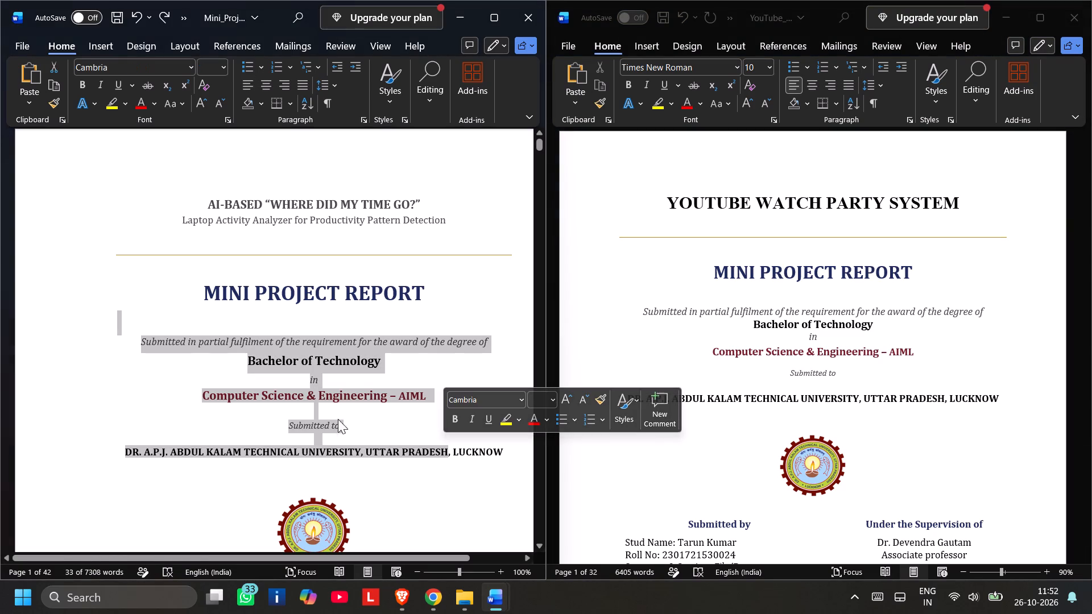
{"action": "left_click", "coordinate": [447, 350]}
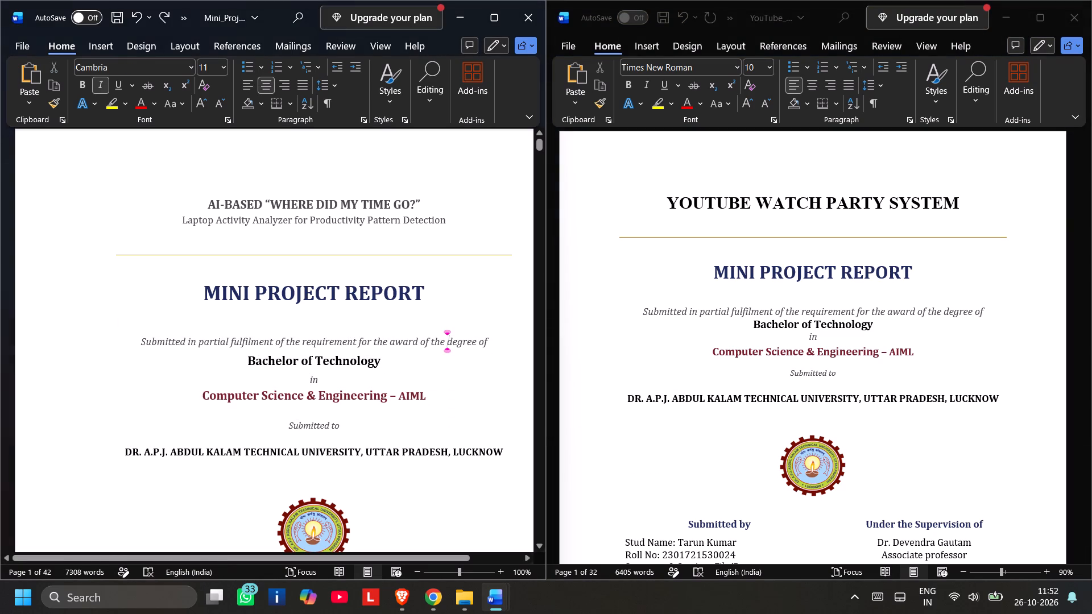
{"action": "left_click_drag", "start_coordinate": [126, 331], "coordinate": [416, 352]}
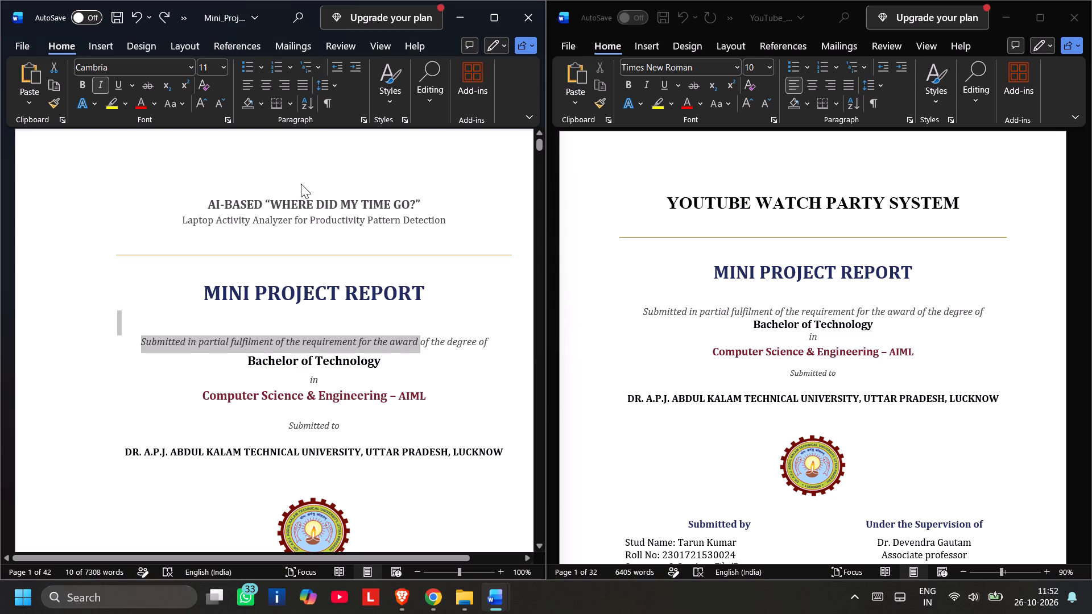
{"action": "left_click", "coordinate": [450, 294]}
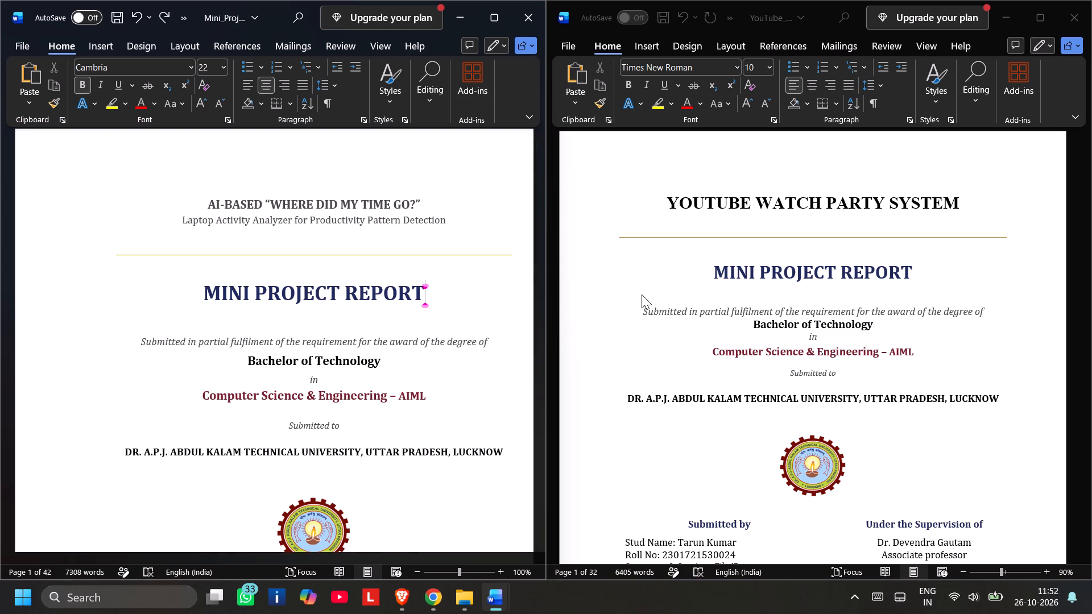
Check the line spacing of the YouTube cover's "Submitted in partial fulfilment" and "Bachelor of Technology" lines.
{"action": "left_click_drag", "start_coordinate": [642, 296], "coordinate": [887, 323]}
{"action": "left_click_drag", "start_coordinate": [887, 323], "coordinate": [686, 352]}
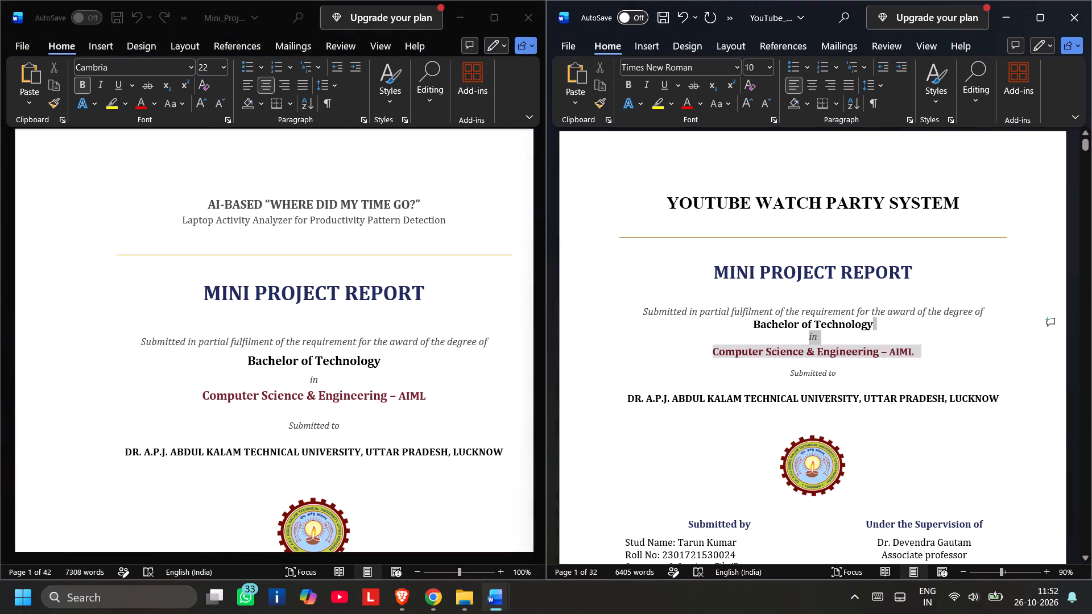
{"action": "left_click_drag", "start_coordinate": [686, 352], "coordinate": [639, 300]}
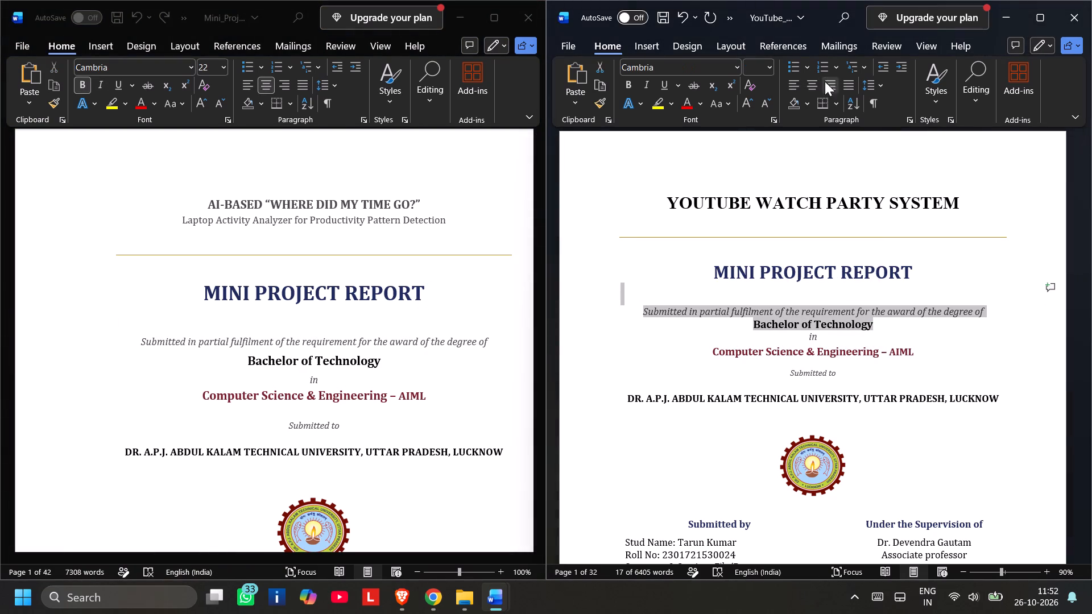
{"action": "left_click", "coordinate": [877, 86]}
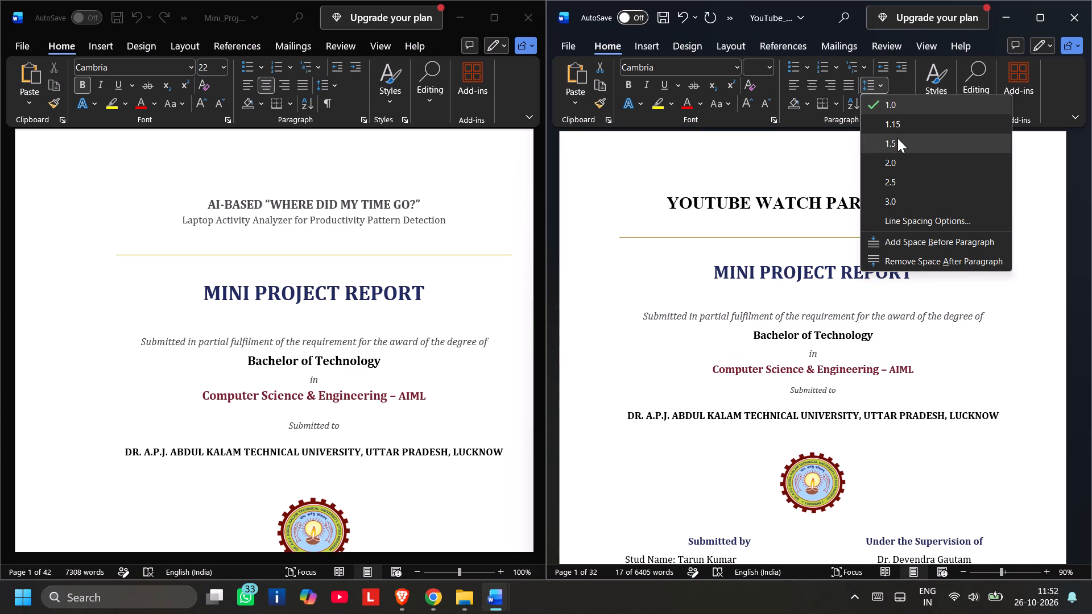
{"action": "left_click", "coordinate": [645, 233]}
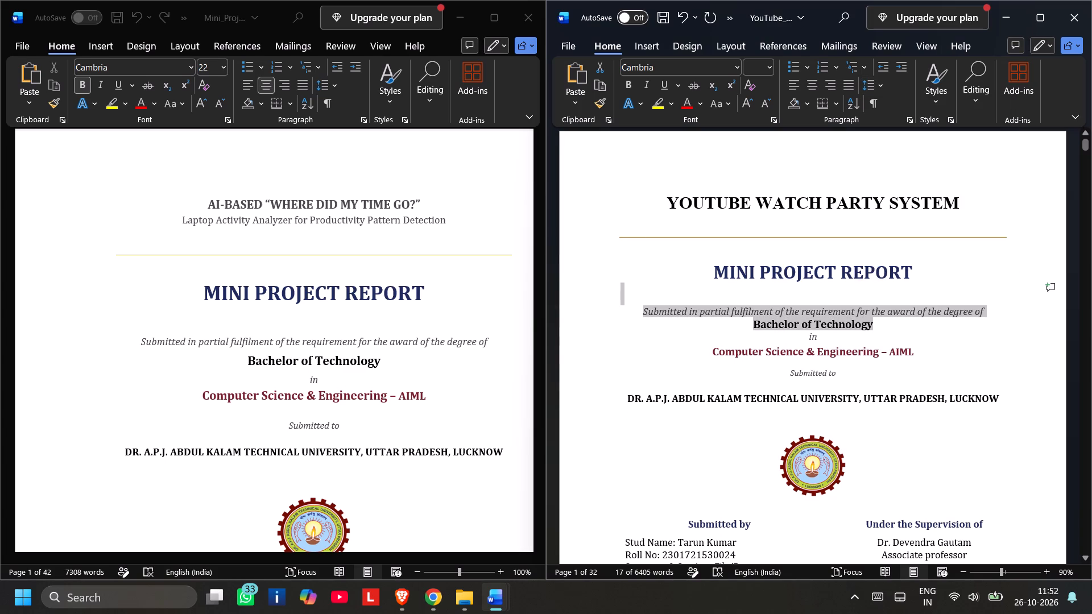
Set the line spacing to 1.5 for everything below the YOUTUBE WATCH PARTY SYSTEM title through the end of the report.
{"action": "left_click_drag", "start_coordinate": [628, 256], "coordinate": [861, 579]}
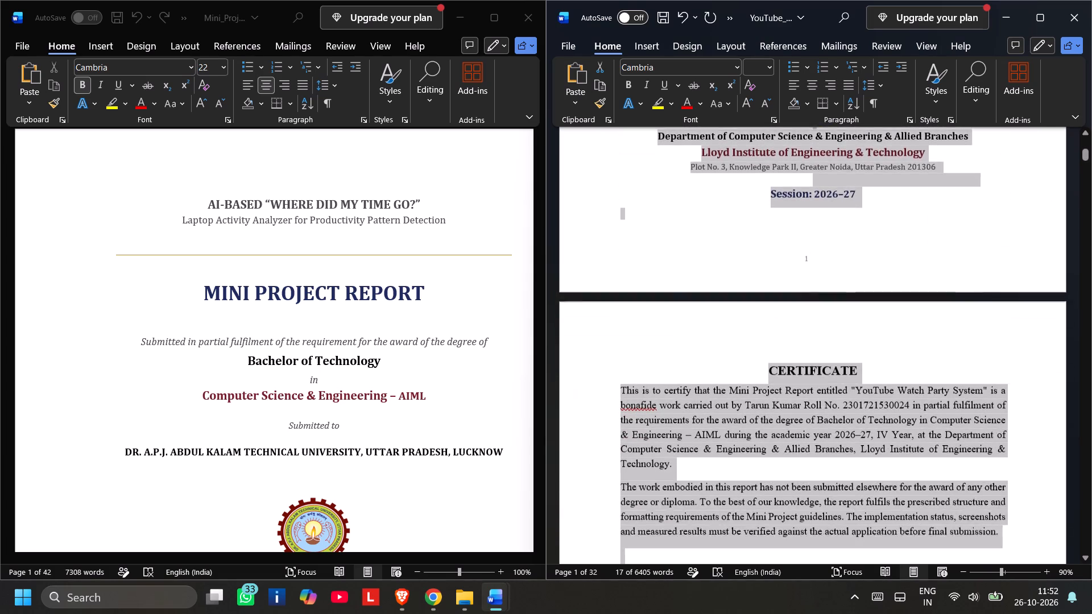
{"action": "left_click_drag", "start_coordinate": [861, 579], "coordinate": [873, 605]}
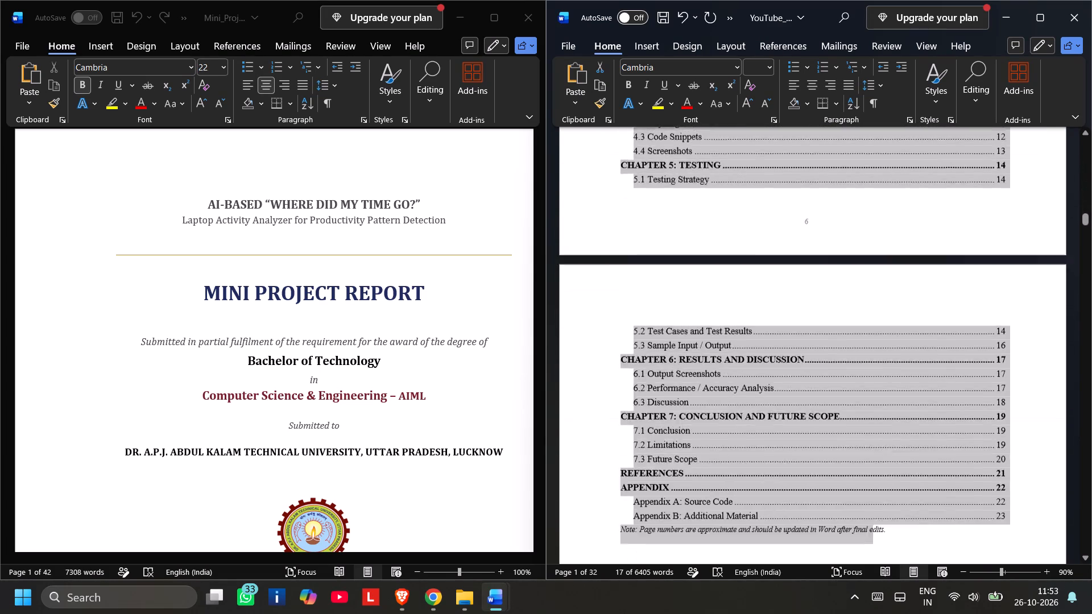
{"action": "left_click_drag", "start_coordinate": [873, 605], "coordinate": [873, 612]}
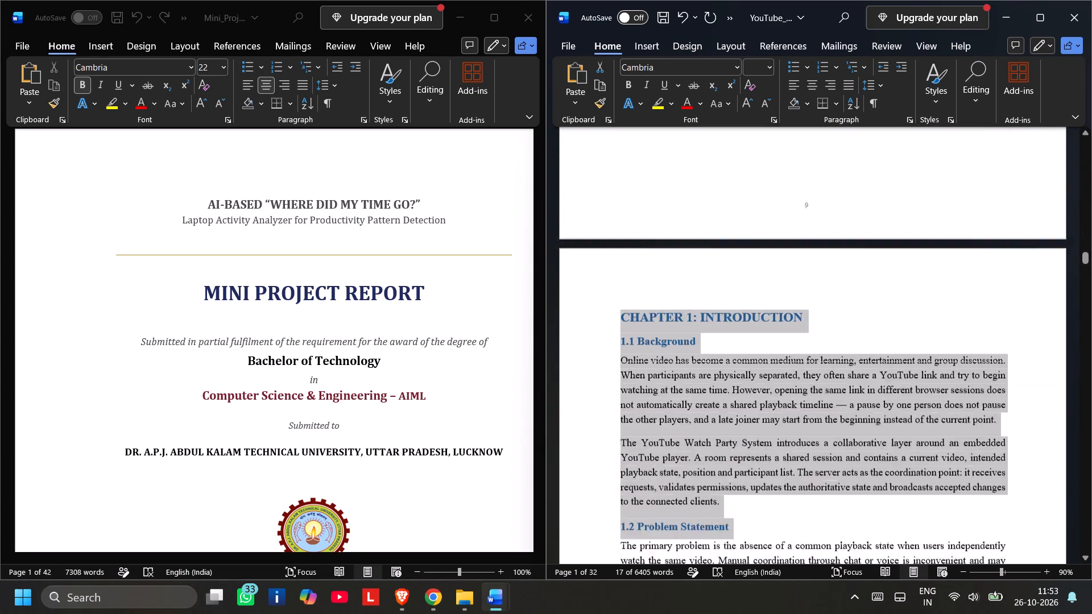
{"action": "left_click_drag", "start_coordinate": [873, 612], "coordinate": [870, 612]}
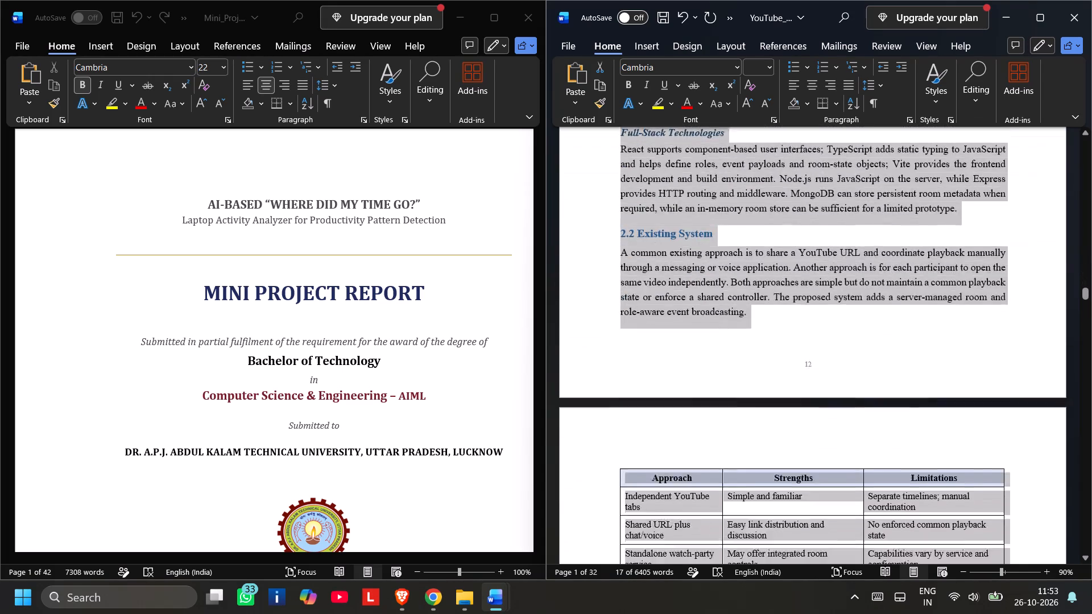
{"action": "left_click_drag", "start_coordinate": [870, 612], "coordinate": [870, 613]}
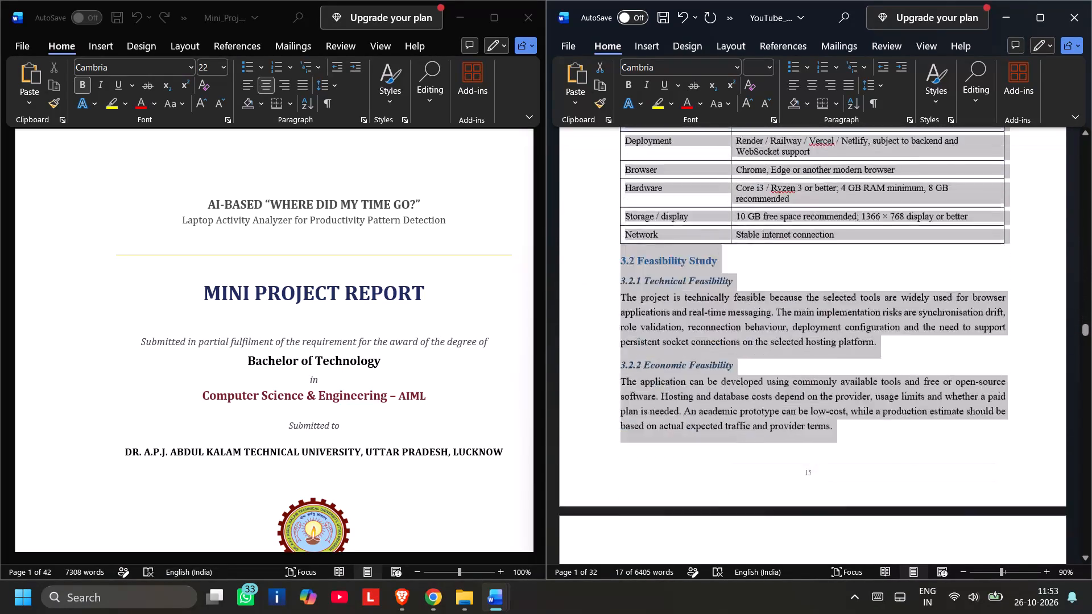
{"action": "left_click_drag", "start_coordinate": [870, 613], "coordinate": [870, 613]}
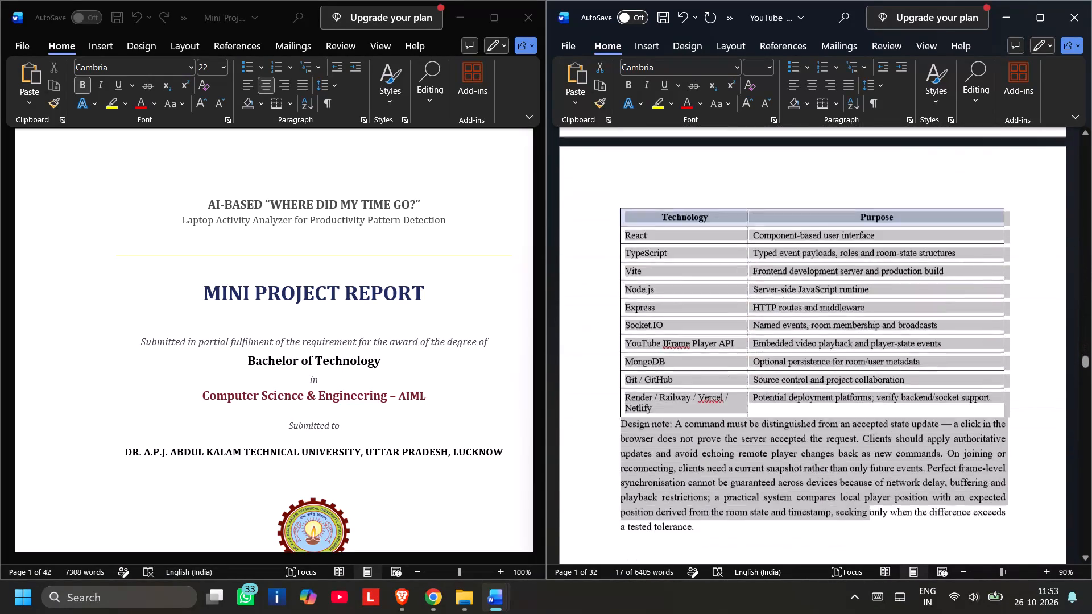
{"action": "left_click_drag", "start_coordinate": [870, 613], "coordinate": [870, 613]}
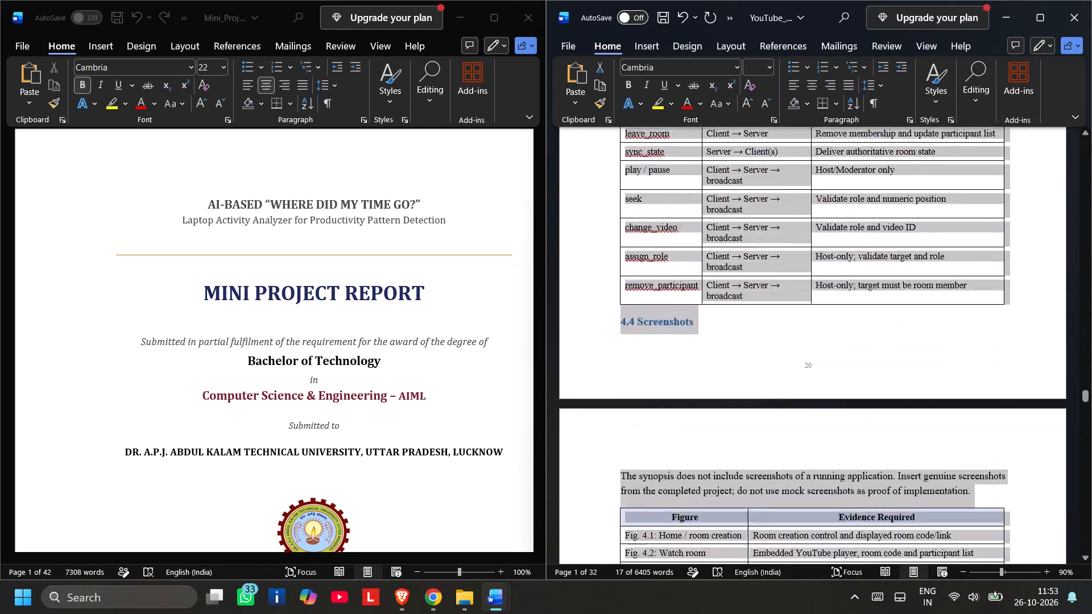
{"action": "left_click_drag", "start_coordinate": [870, 613], "coordinate": [870, 613]}
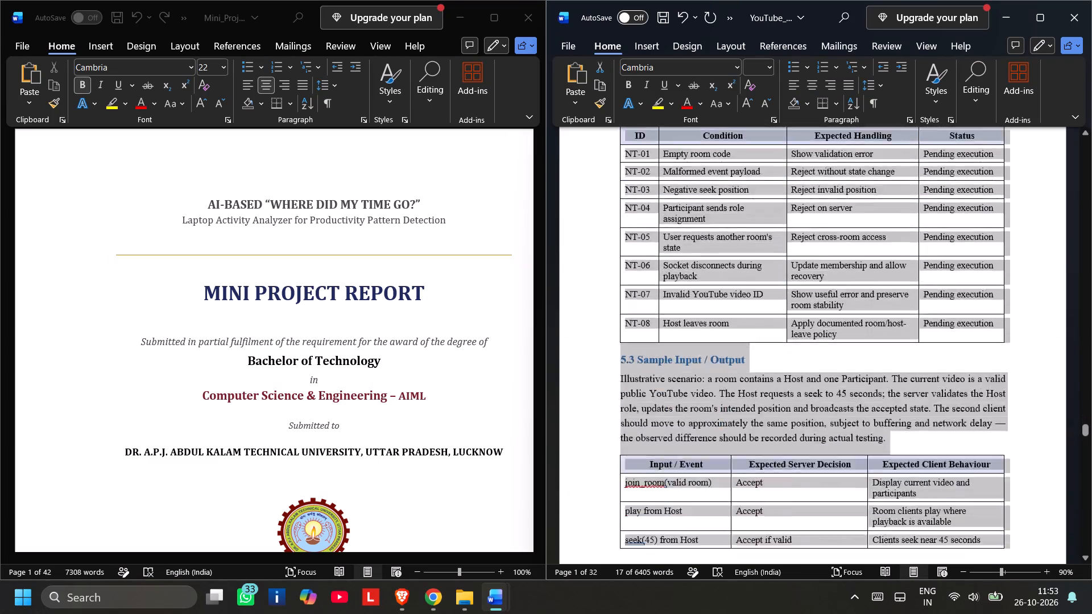
{"action": "left_click_drag", "start_coordinate": [870, 613], "coordinate": [873, 613]}
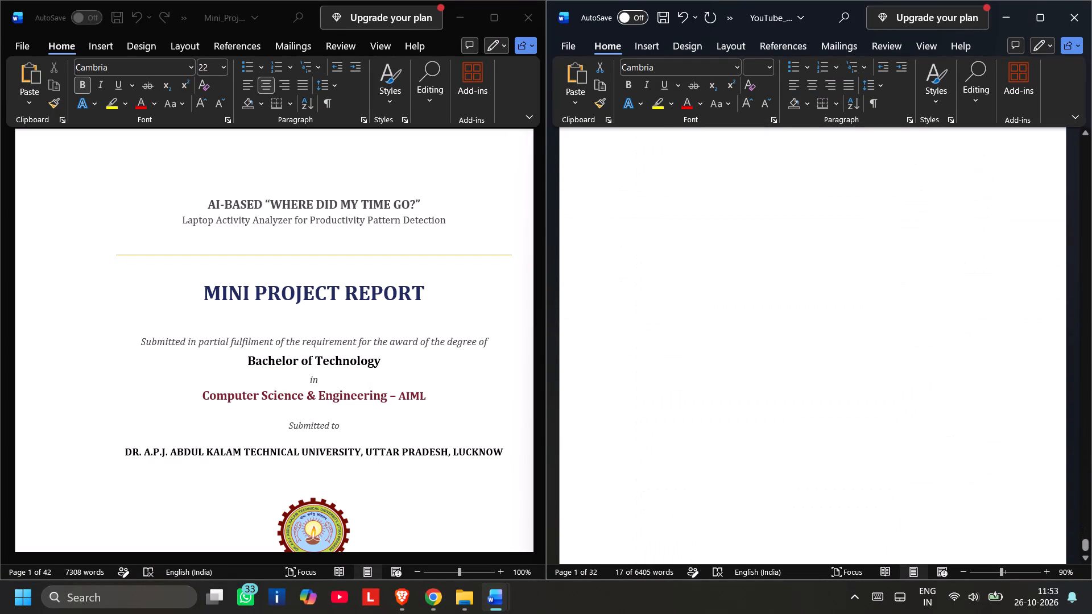
{"action": "left_click_drag", "start_coordinate": [873, 613], "coordinate": [791, 119]}
{"action": "left_click_drag", "start_coordinate": [791, 119], "coordinate": [999, 373]}
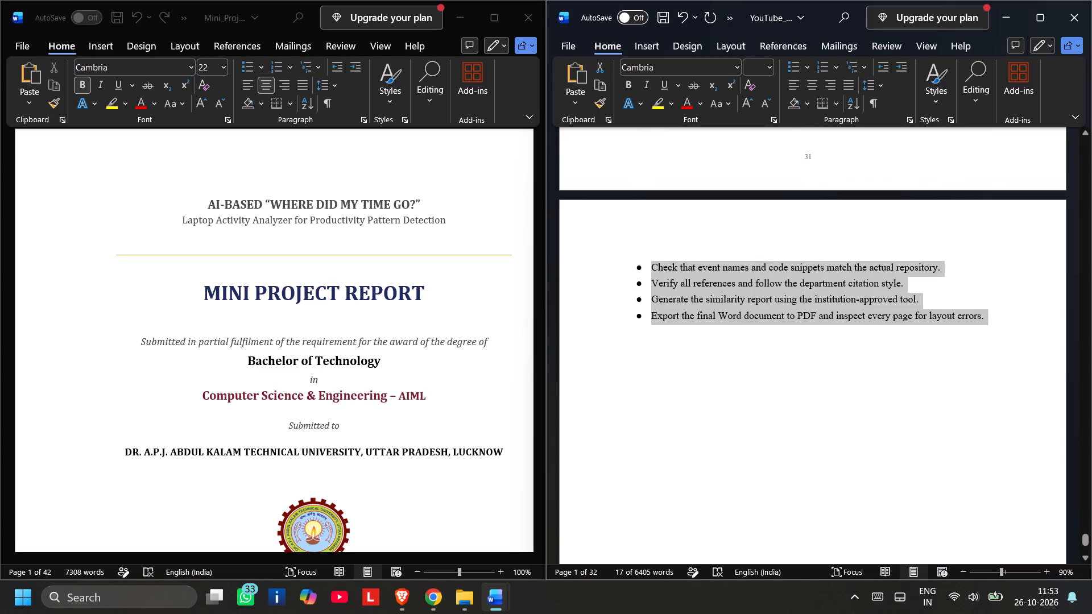
{"action": "left_click_drag", "start_coordinate": [999, 373], "coordinate": [1035, 373]}
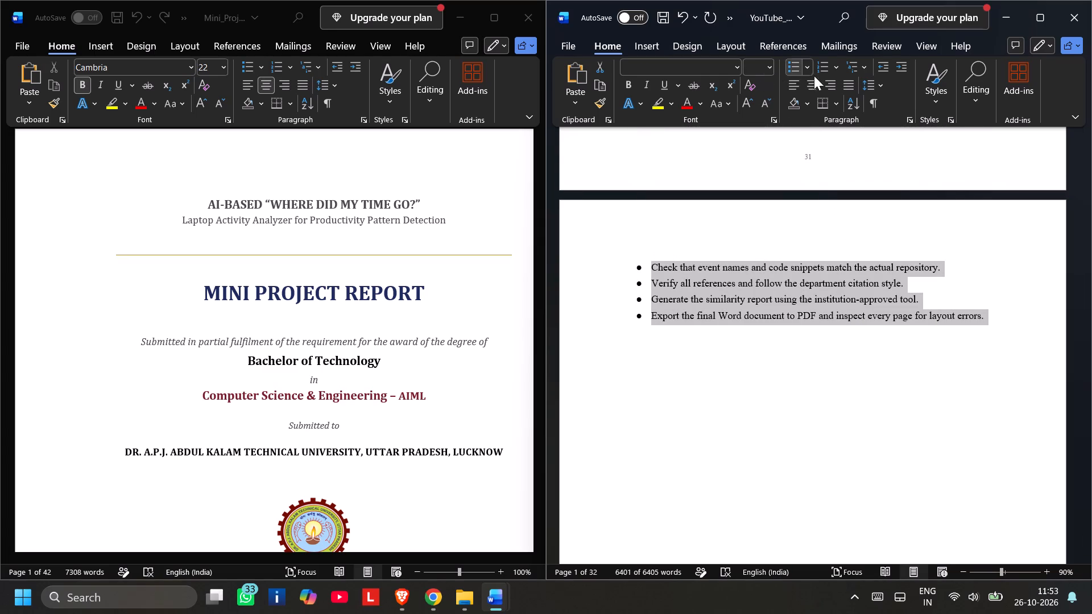
{"action": "left_click", "coordinate": [876, 85]}
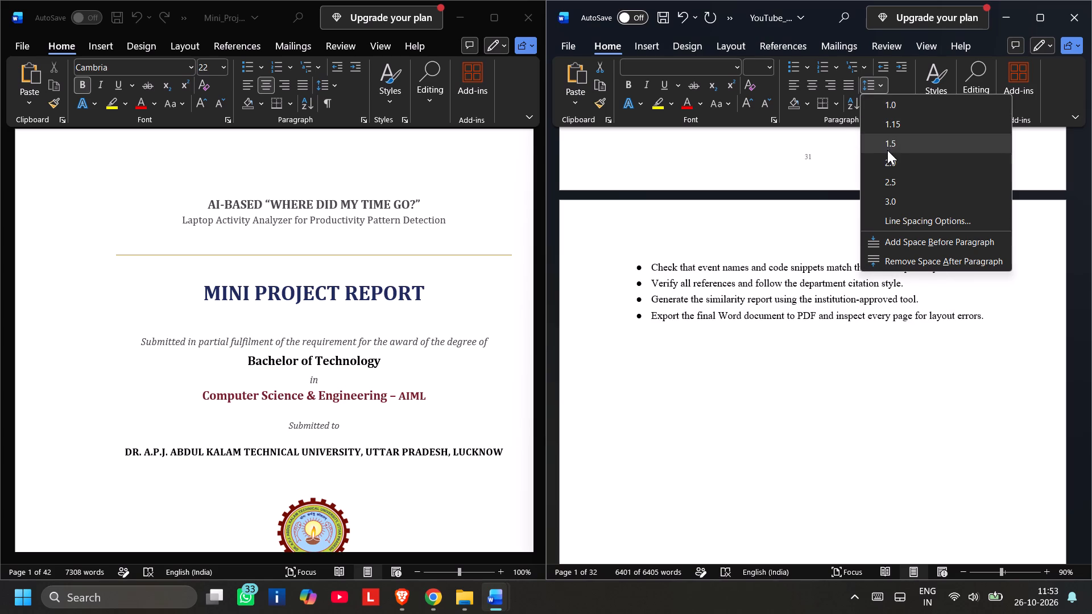
{"action": "left_click", "coordinate": [887, 147]}
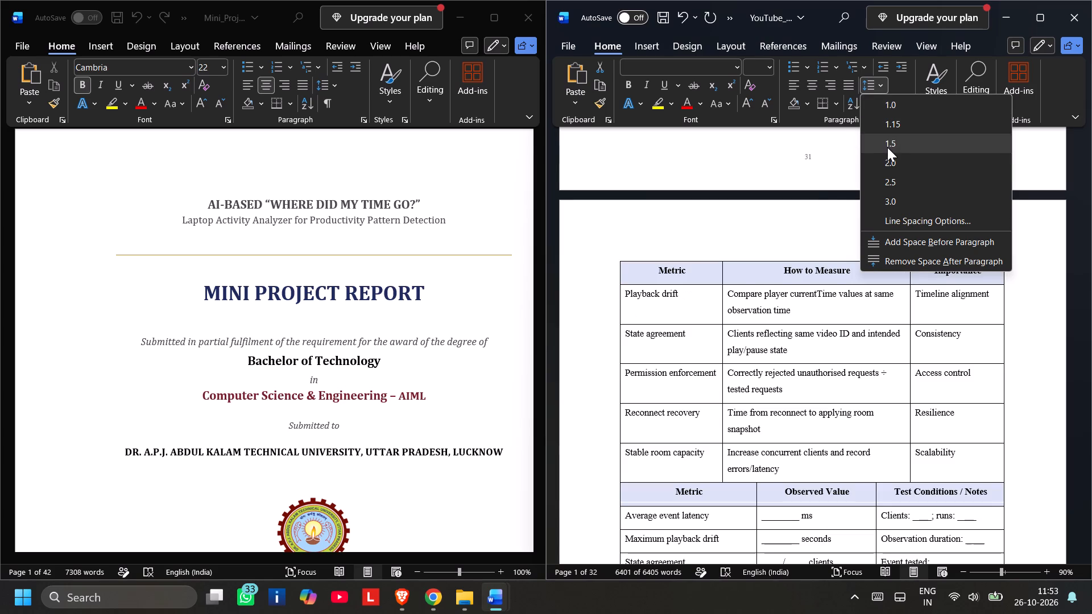
{"action": "left_click", "coordinate": [1052, 354]}
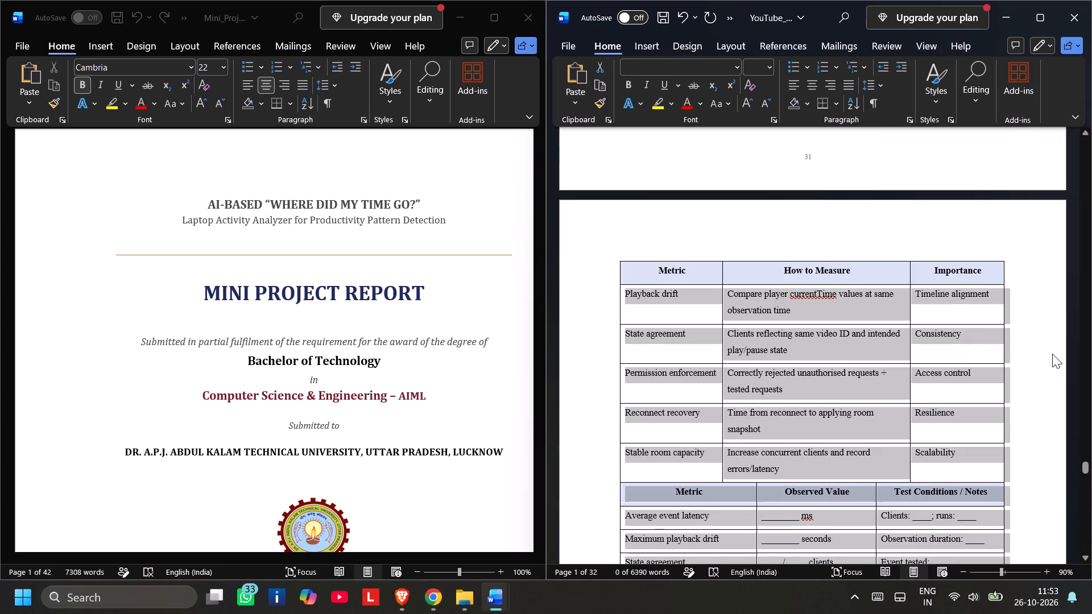
Review the YouTube report's later pages through Appendix B and the Final Submission Checklist for the new spacing.
{"action": "scroll", "coordinate": [1052, 354], "scroll_direction": "down", "scroll_amount": 3}
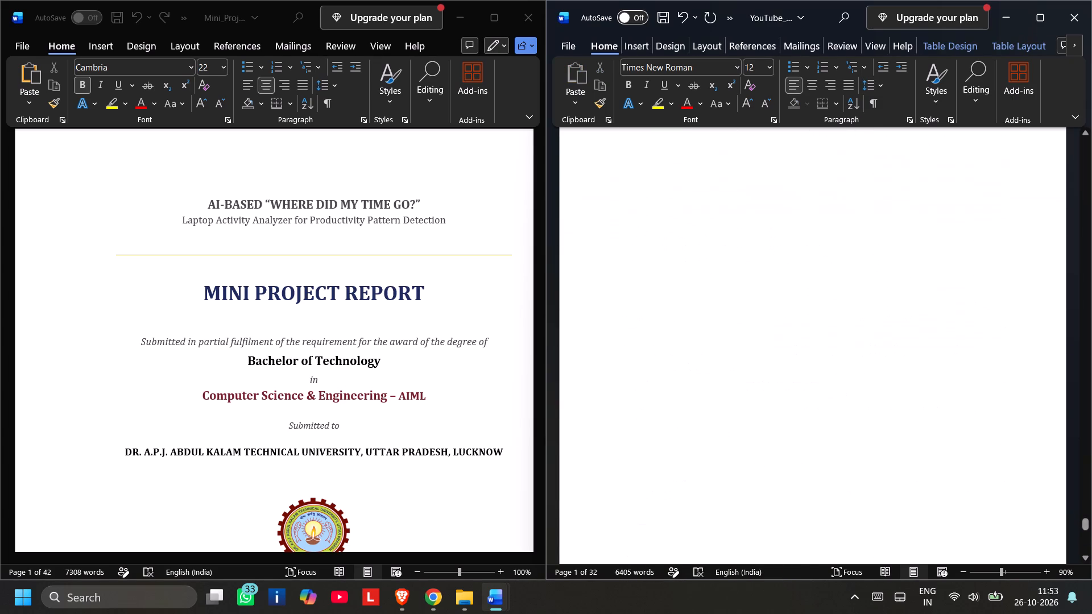
{"action": "scroll", "coordinate": [1052, 354], "scroll_direction": "down", "scroll_amount": 2}
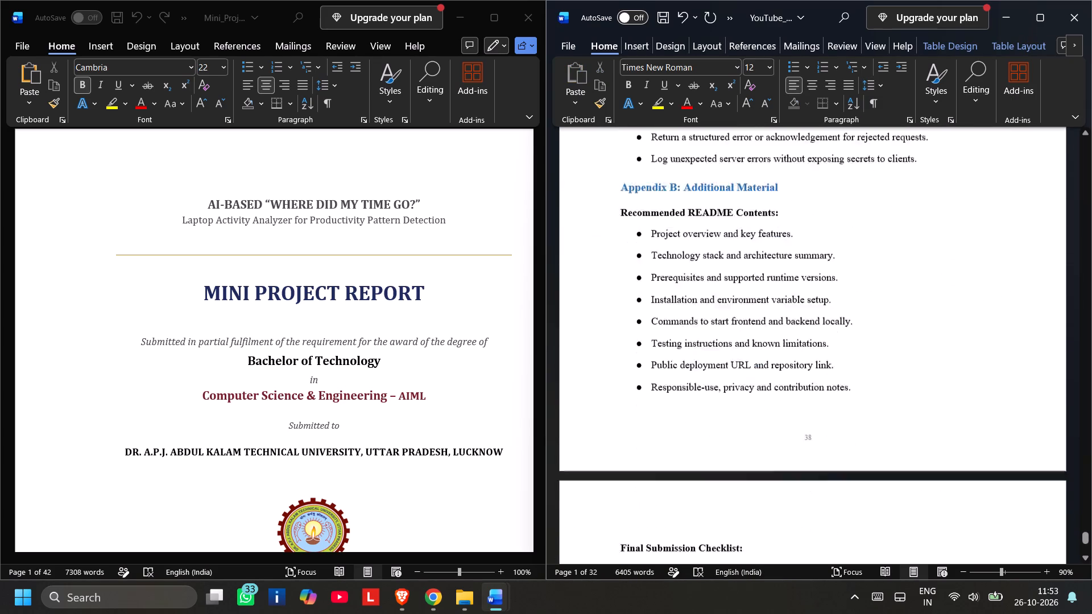
{"action": "scroll", "coordinate": [1052, 354], "scroll_direction": "down", "scroll_amount": 2}
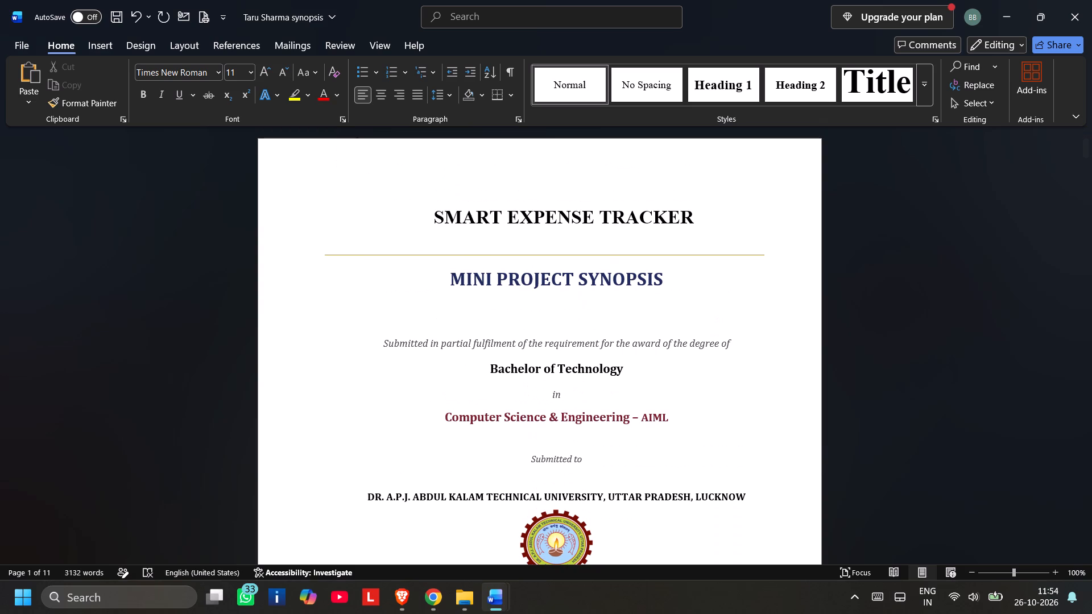
{"action": "scroll", "coordinate": [645, 432], "scroll_direction": "down", "scroll_amount": 1}
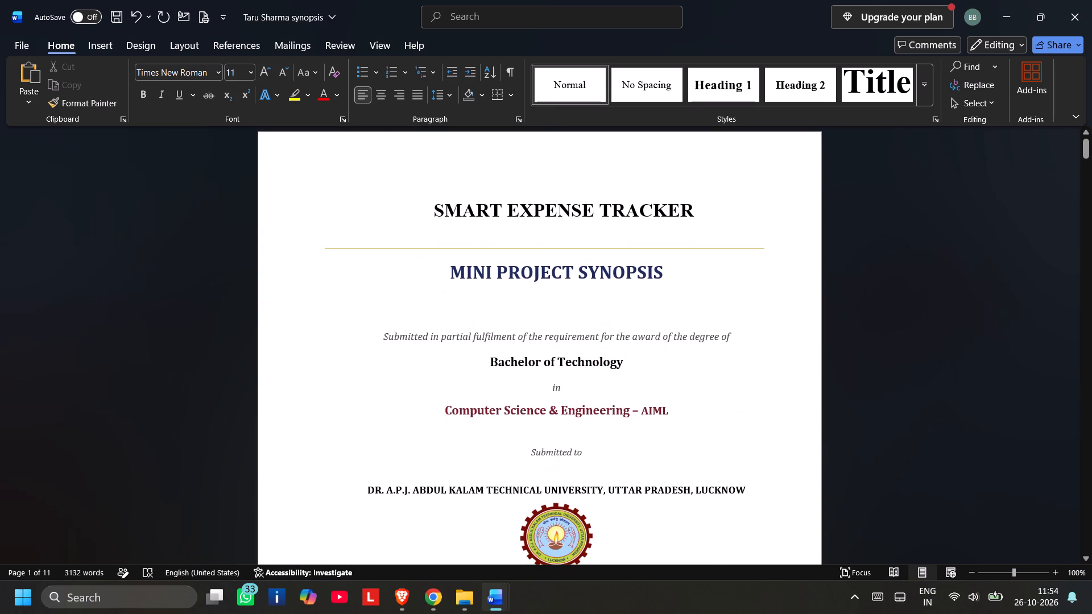
{"action": "scroll", "coordinate": [645, 432], "scroll_direction": "down", "scroll_amount": 1}
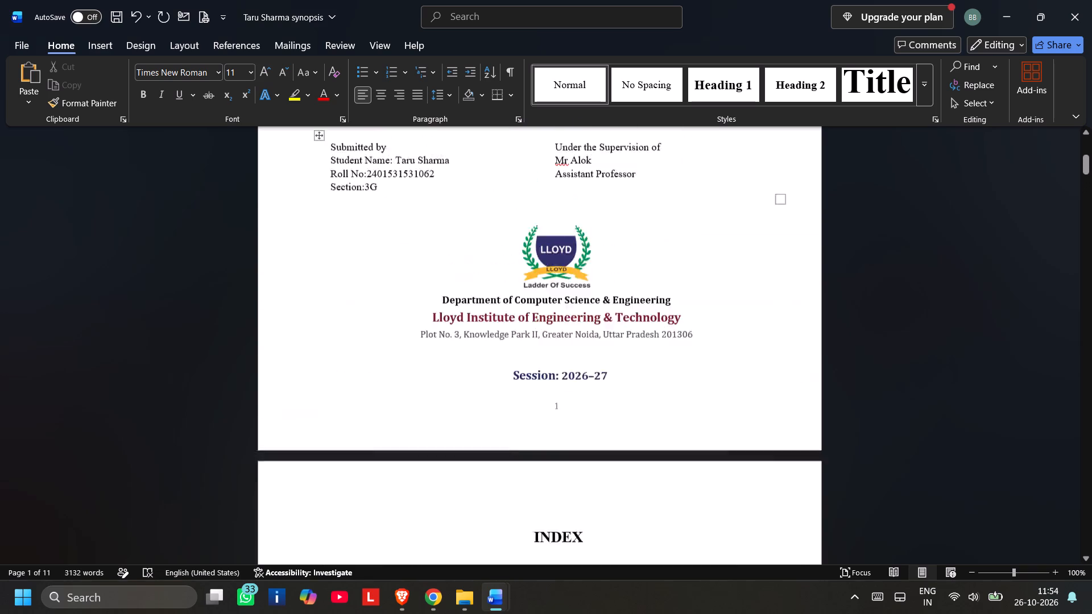
{"action": "scroll", "coordinate": [645, 432], "scroll_direction": "down", "scroll_amount": 1}
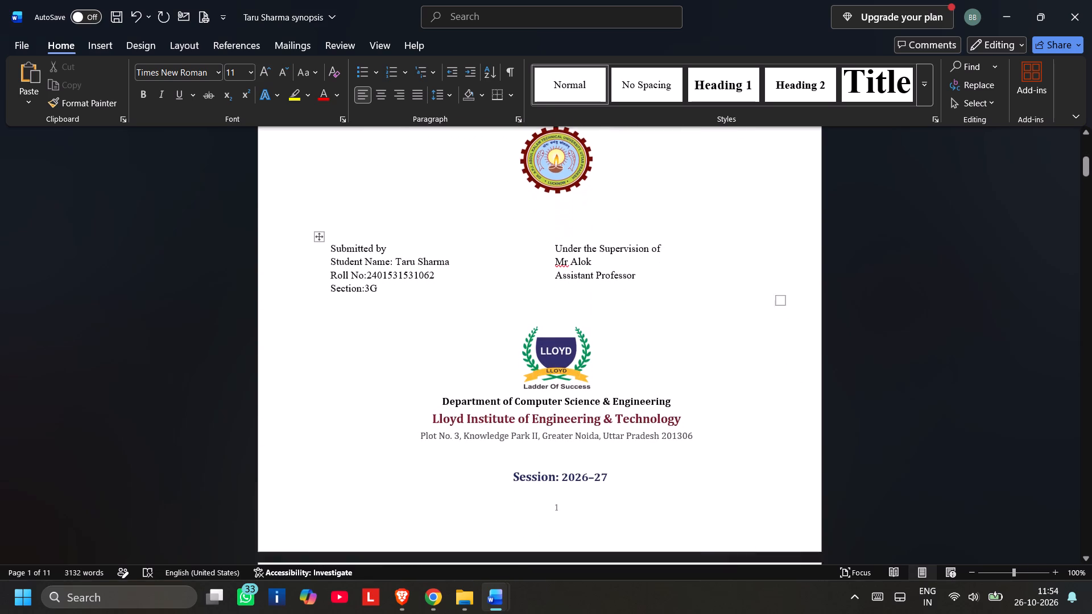